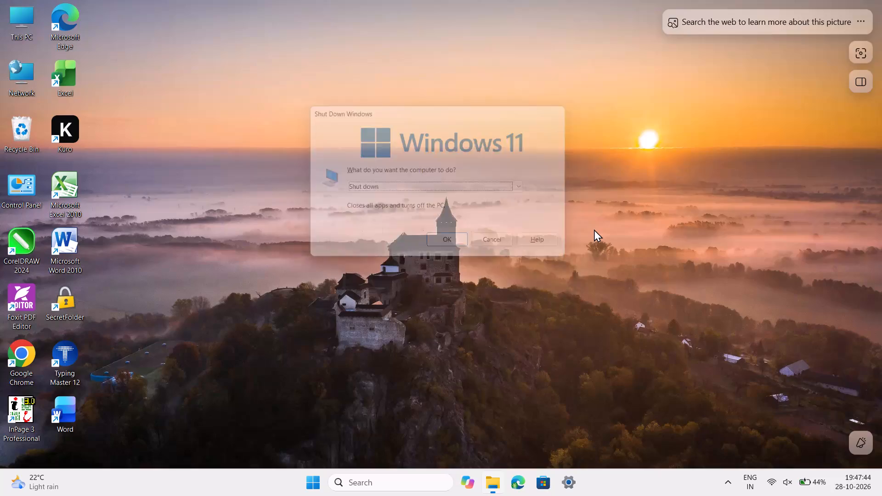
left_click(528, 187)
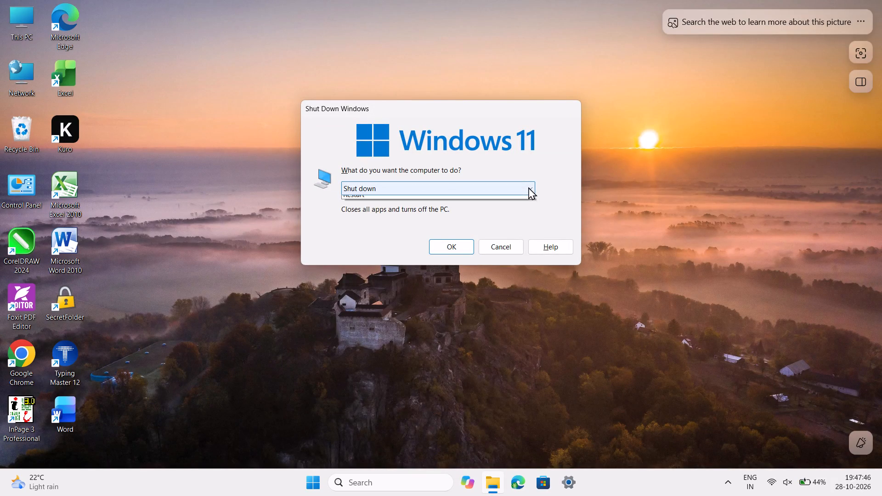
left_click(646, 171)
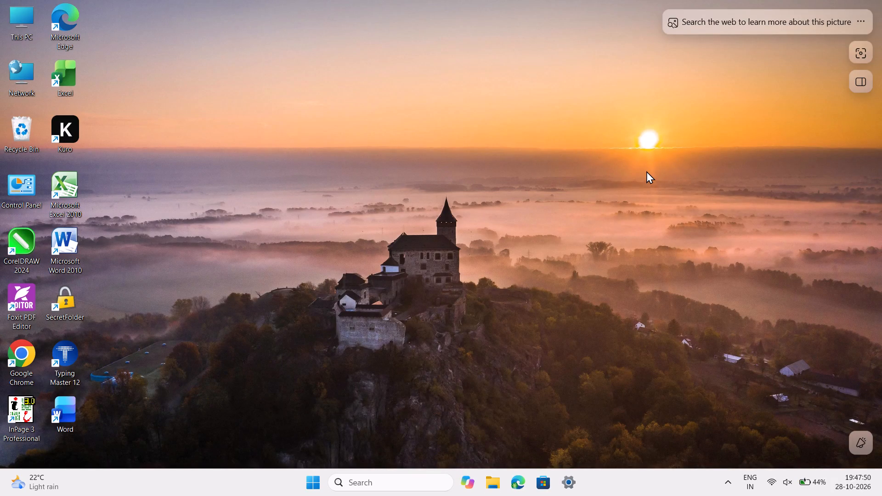
Open File Explorer and browse USB Drive (G:) to the CorelDrow Work folder inside the designer's personal folder.
left_click(494, 479)
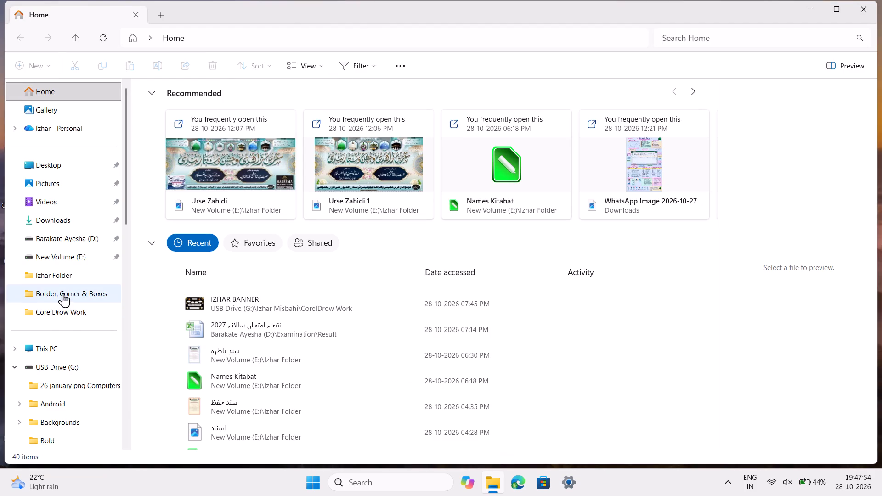
left_click(90, 373)
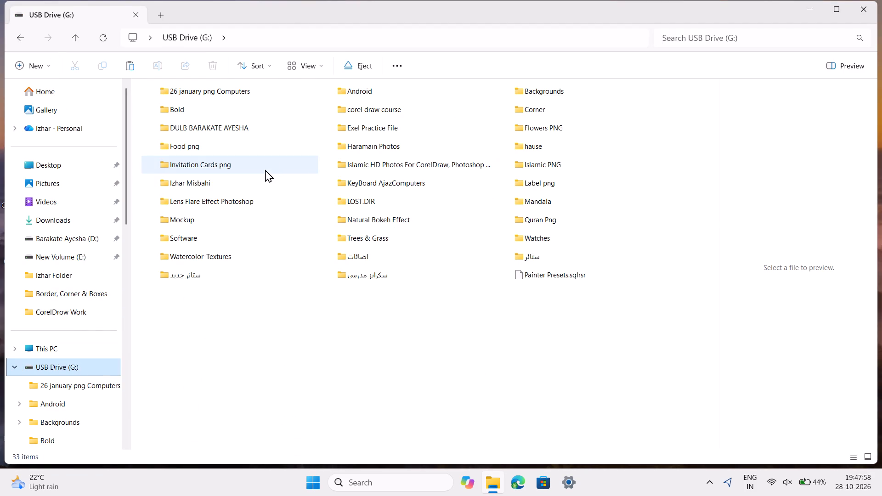
double_click(265, 186)
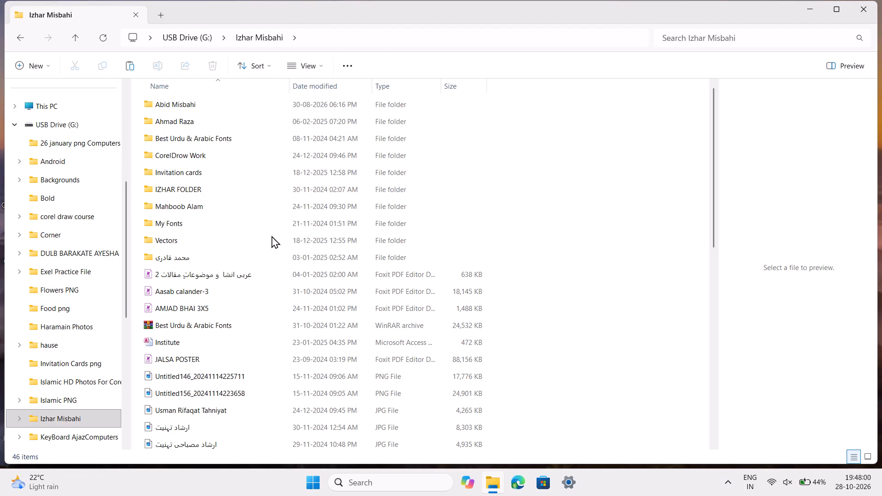
double_click(321, 151)
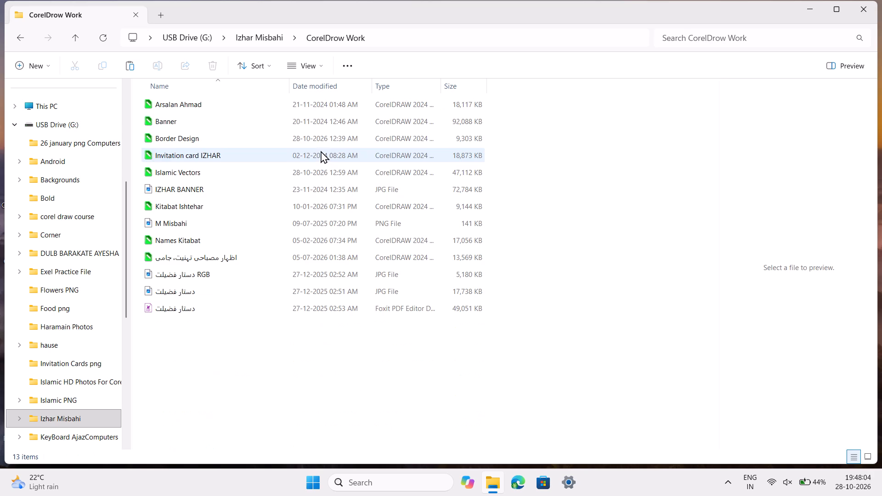
Permanently delete the IZHAR BANNER JPG file from the CorelDrow Work folder.
left_click(305, 189)
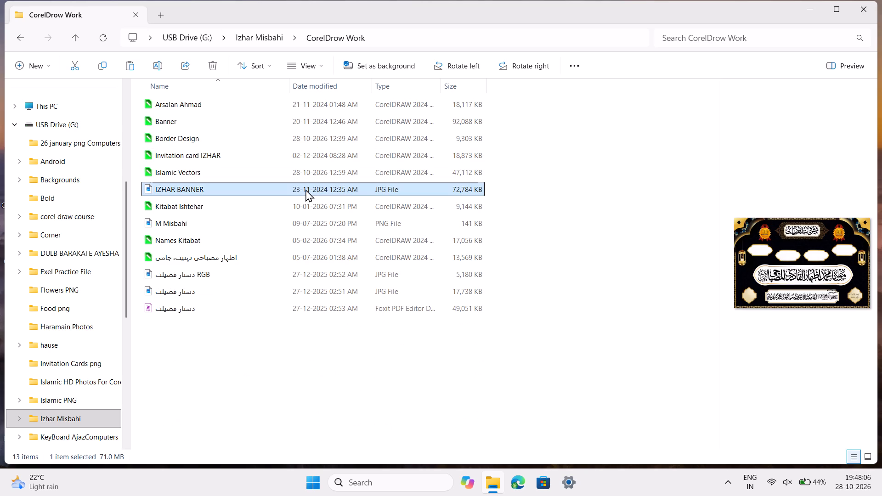
key("Delete")
left_click(478, 273)
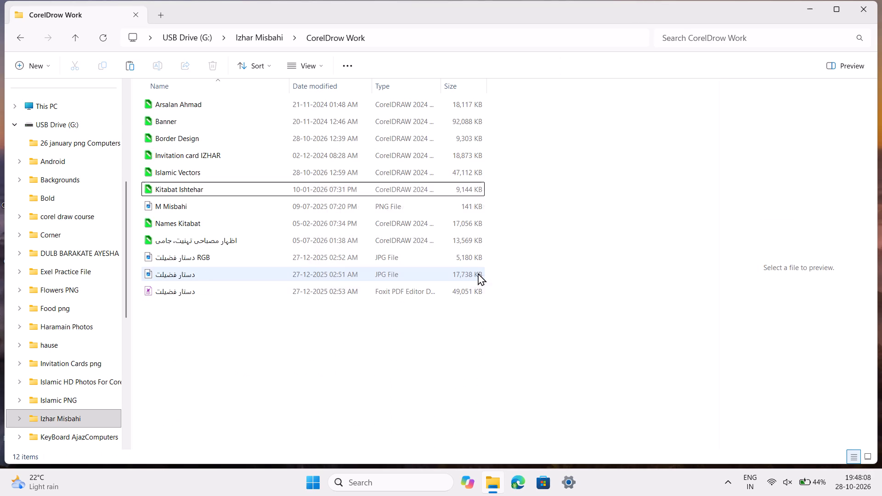
left_click(391, 202)
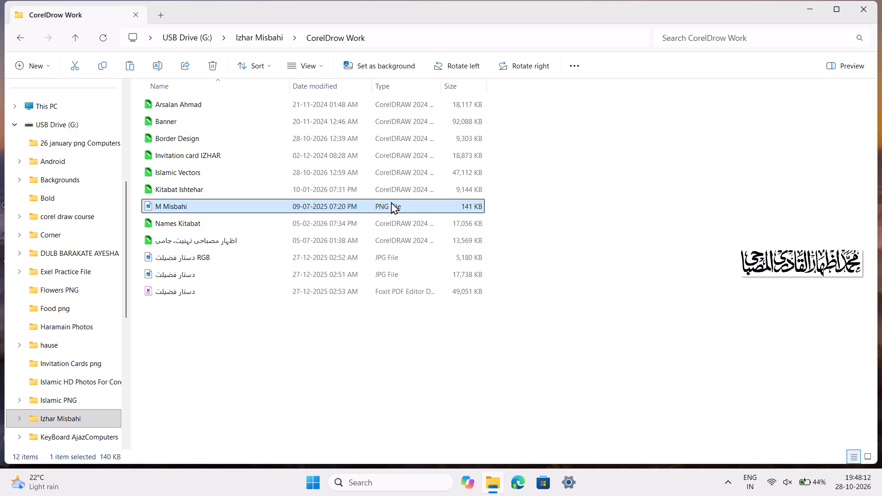
key("Delete")
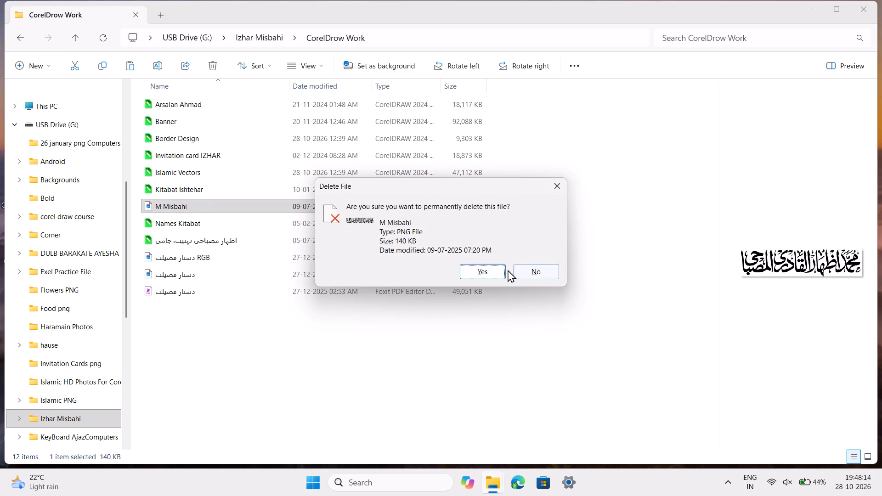
left_click(497, 270)
Compare the previews of the two دستار فضیلت JPG files, the RGB version and the plain one.
left_click(352, 231)
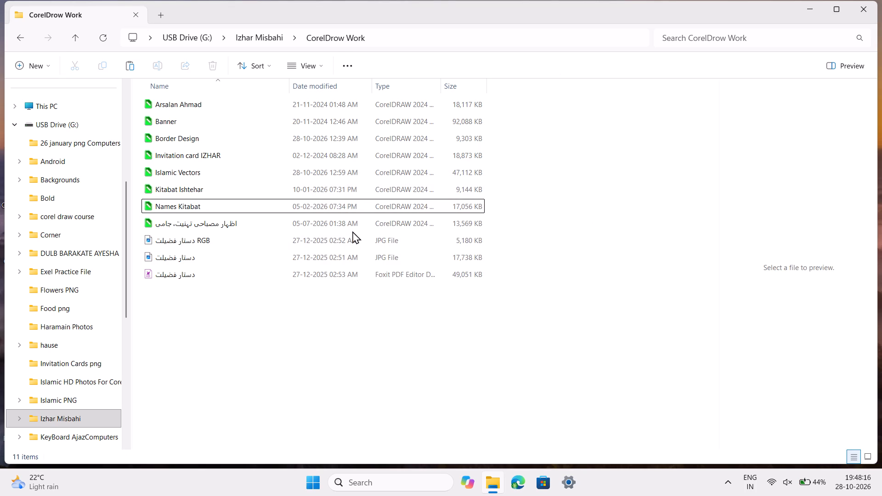
left_click(334, 227)
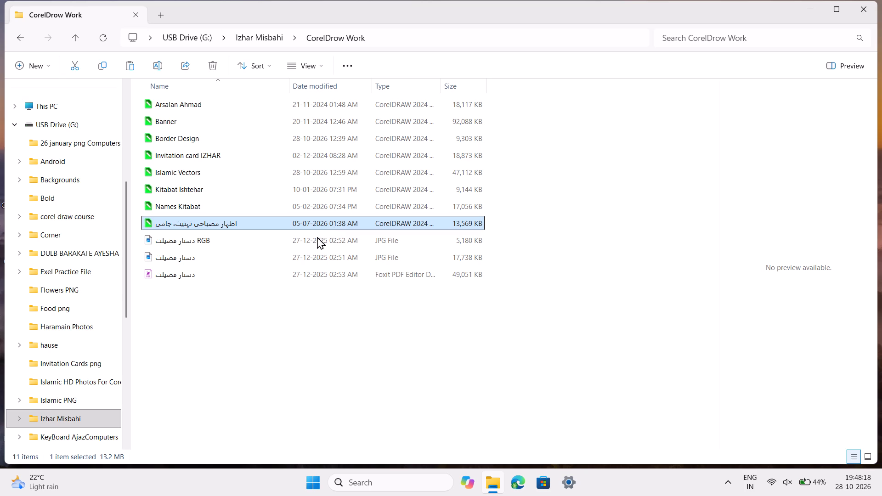
left_click(311, 237)
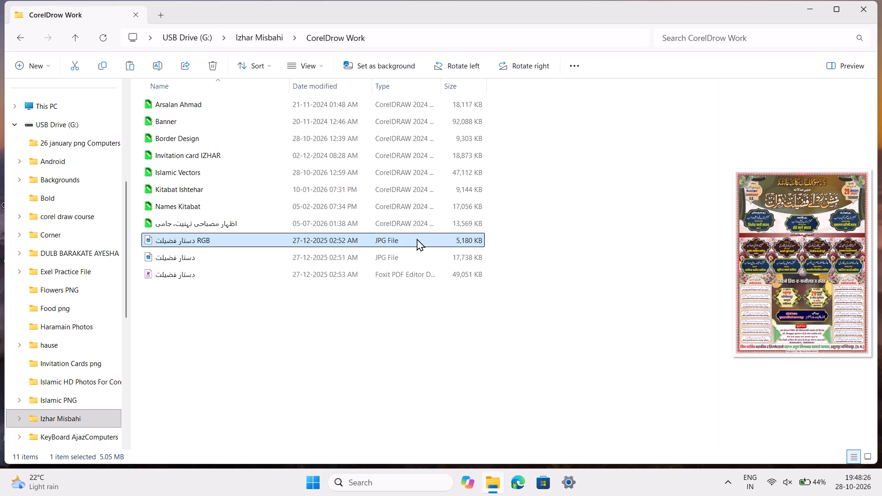
left_click(402, 259)
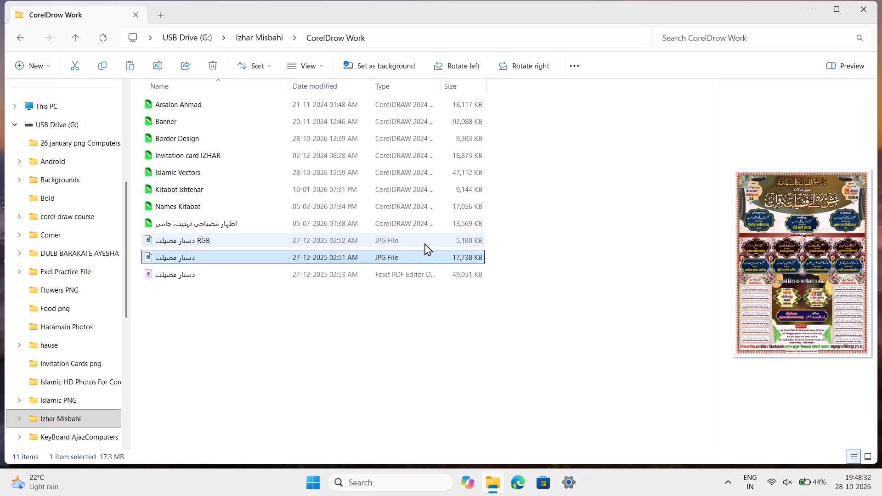
left_click(424, 243)
left_click(419, 256)
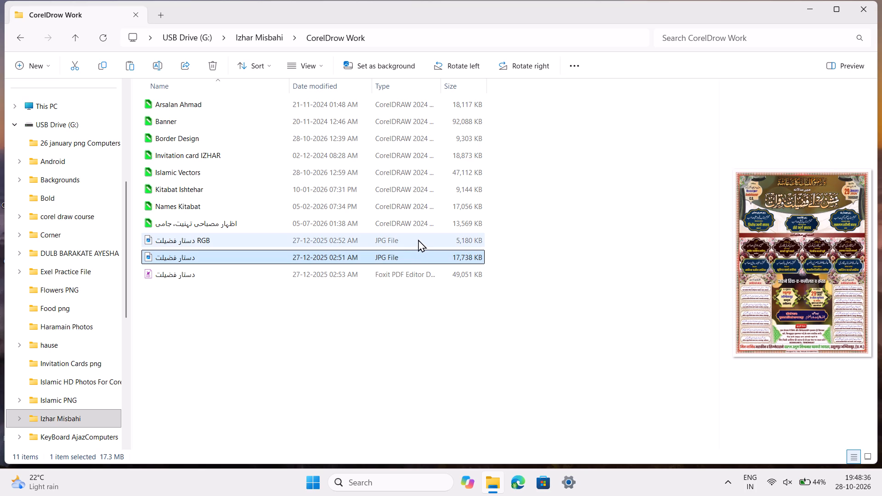
Open the RGB version of the دستار فضیلت JPG and examine the poster's heading and date area up close.
left_click(418, 239)
double_click(418, 239)
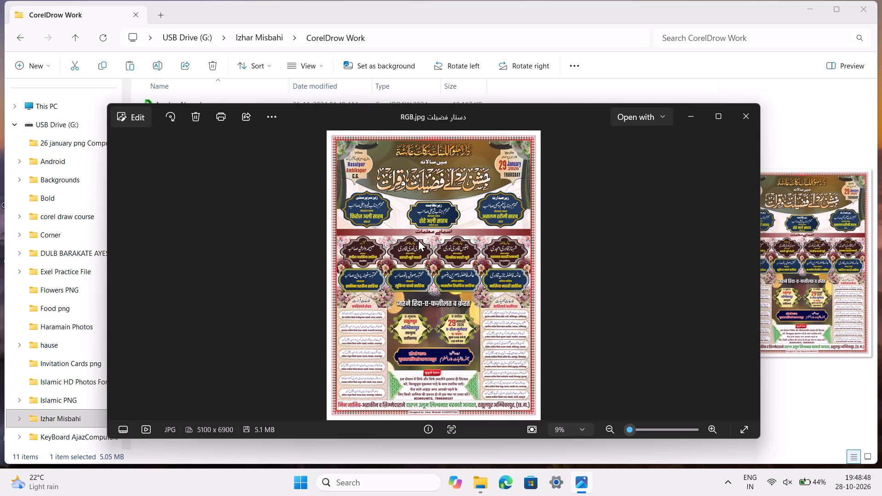
scroll(421, 218, "up", 5, "ctrl")
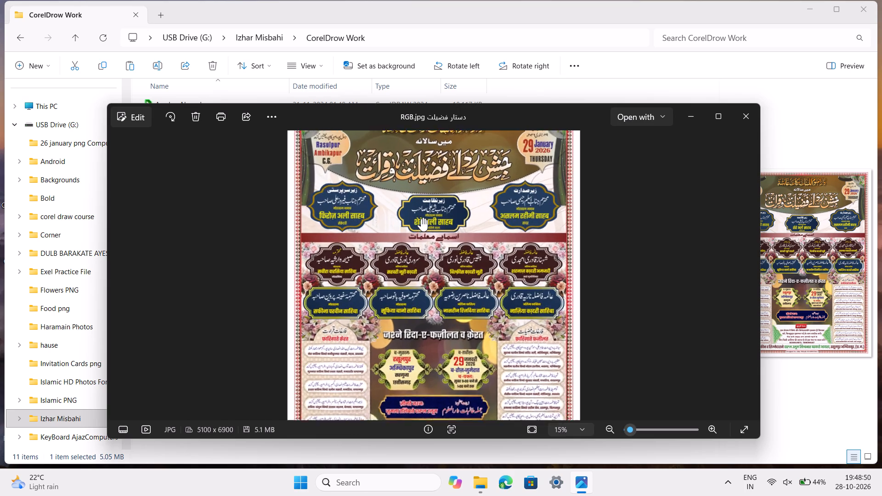
scroll(421, 218, "up", 11, "ctrl")
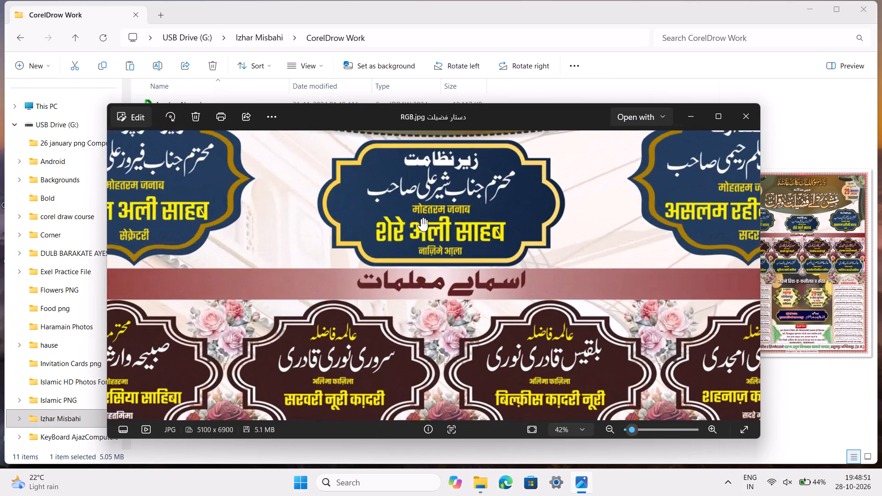
left_click_drag(421, 218, 393, 418)
left_click_drag(452, 281, 357, 400)
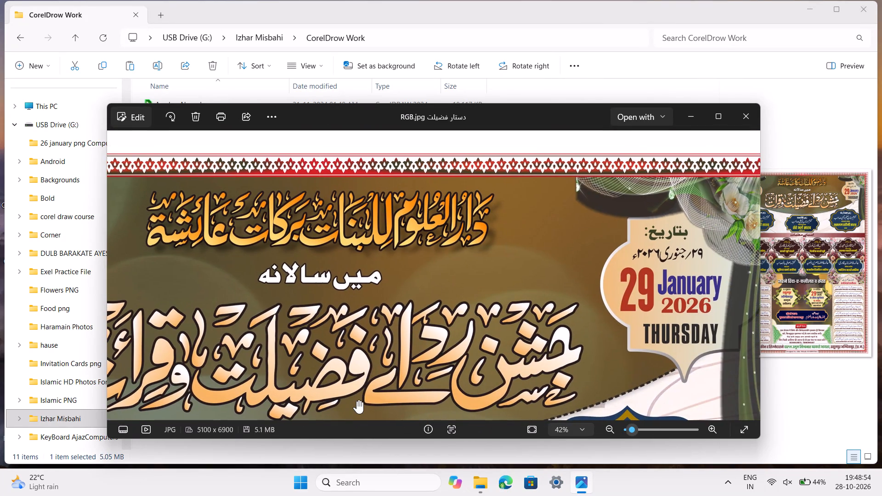
scroll(357, 400, "down", 9, "ctrl")
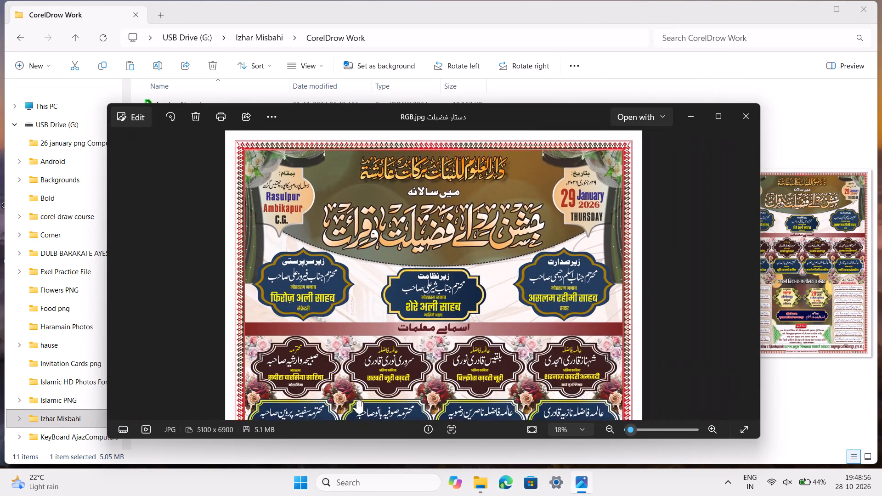
Examine the lower part of the poster up close, including the special announcement text.
left_click_drag(357, 400, 458, 249)
left_click_drag(452, 327, 534, 96)
scroll(563, 184, "up", 6, "ctrl")
left_click_drag(576, 293, 635, 79)
scroll(486, 260, "down", 2, "ctrl")
scroll(431, 303, "up", 11, "ctrl")
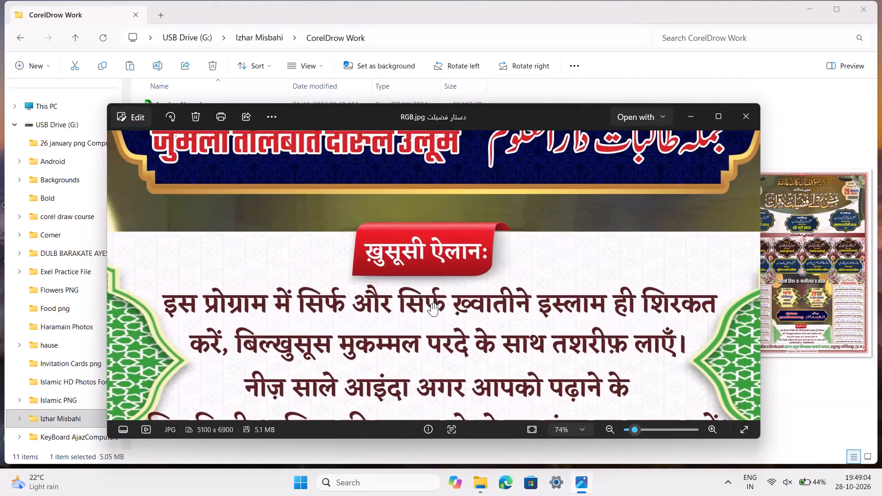
left_click_drag(338, 339, 513, 259)
scroll(513, 259, "down", 7, "ctrl")
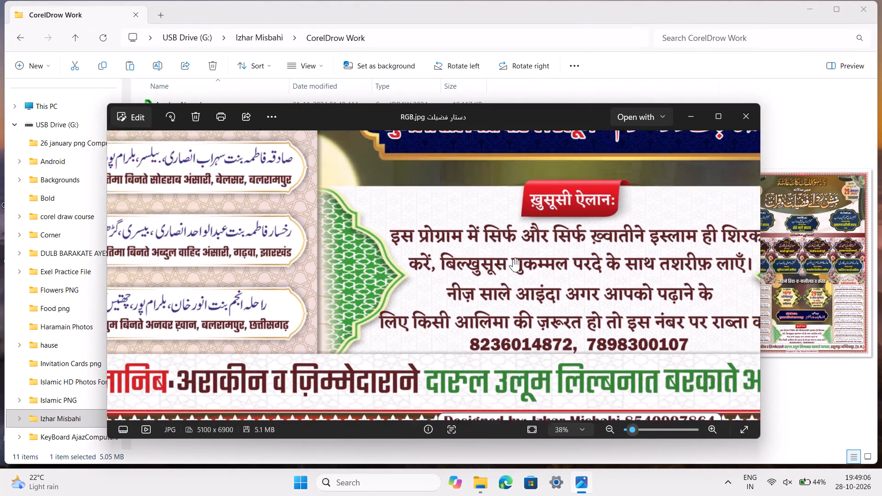
Review the poster's overall layout and upper half, and close the image.
scroll(513, 259, "down", 12, "ctrl")
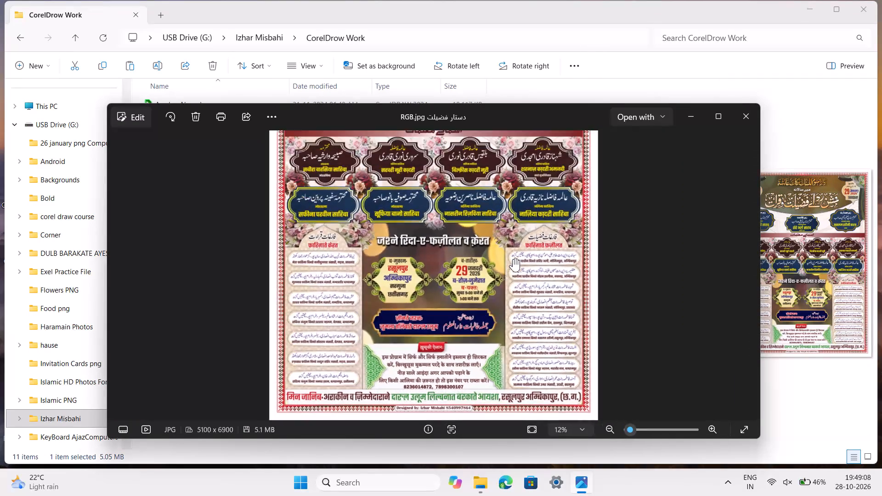
scroll(513, 259, "down", 1, "ctrl")
left_click_drag(430, 276, 441, 404)
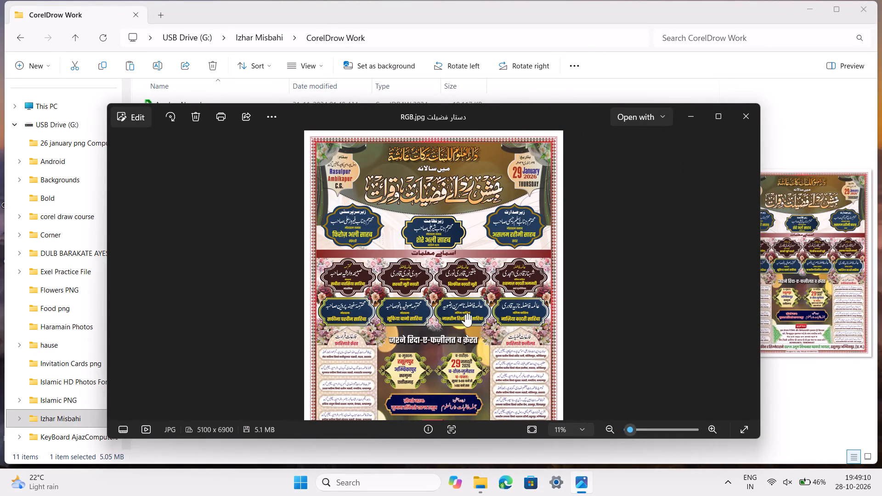
left_click_drag(465, 314, 467, 370)
scroll(443, 271, "up", 4, "ctrl")
left_click_drag(443, 271, 492, 384)
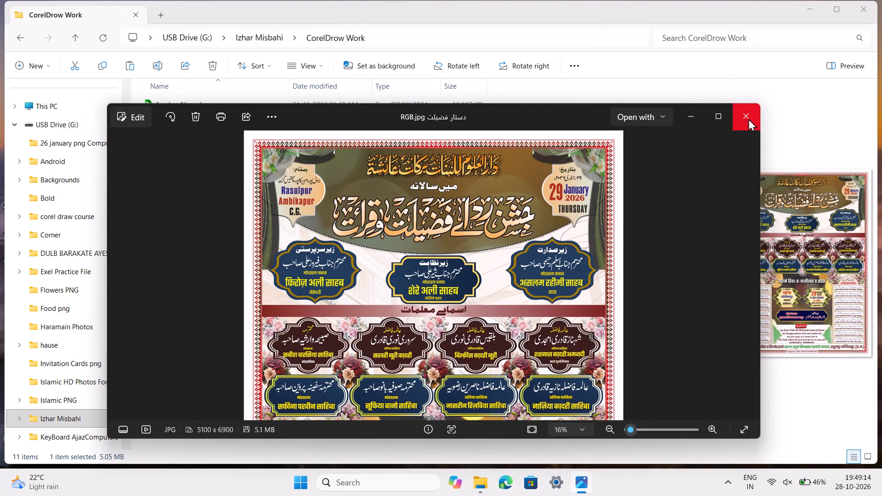
left_click(748, 118)
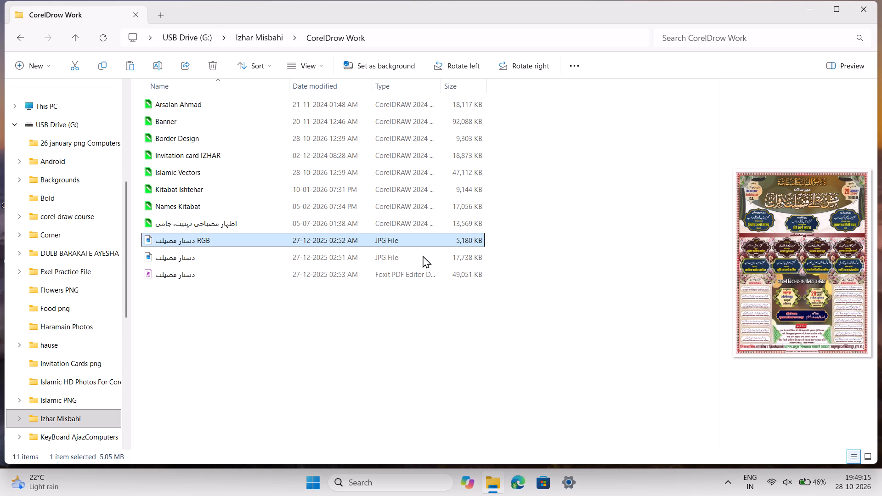
Permanently delete the دستار فضیلت JPG file that is not the RGB version.
left_click(421, 252)
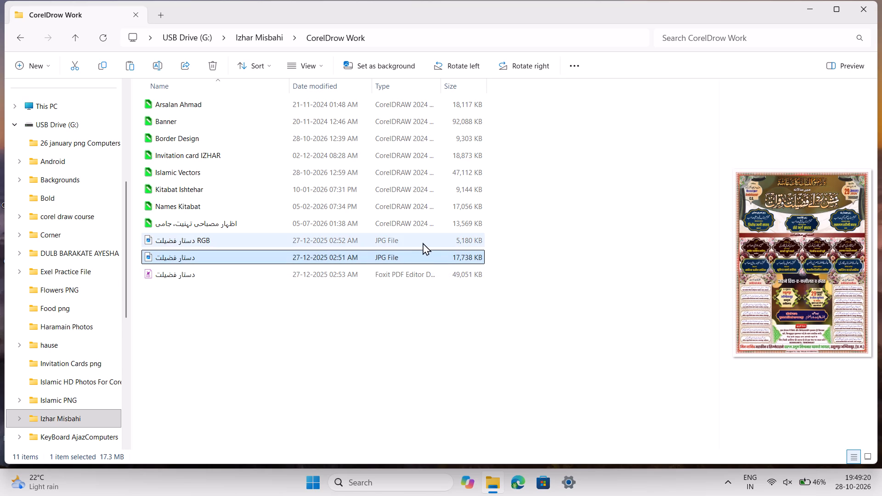
key("Delete")
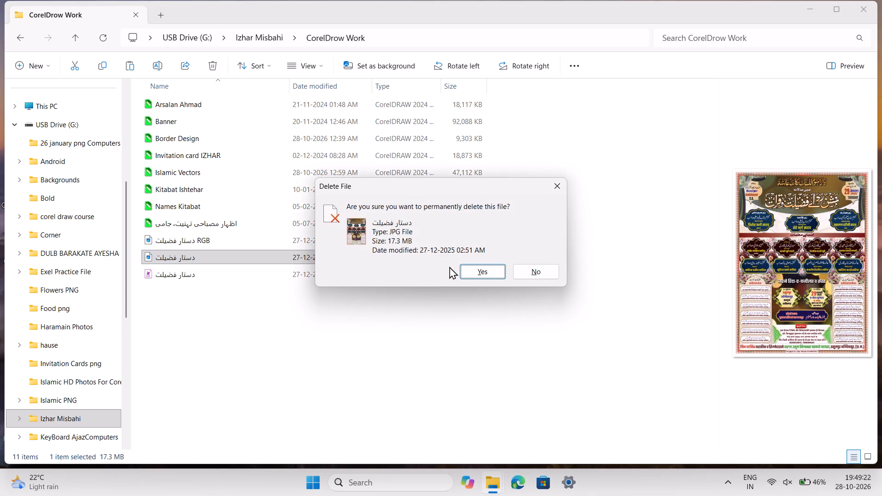
left_click(471, 270)
Preview the دستار فضیلت PDF file and clear the selection.
left_click(413, 260)
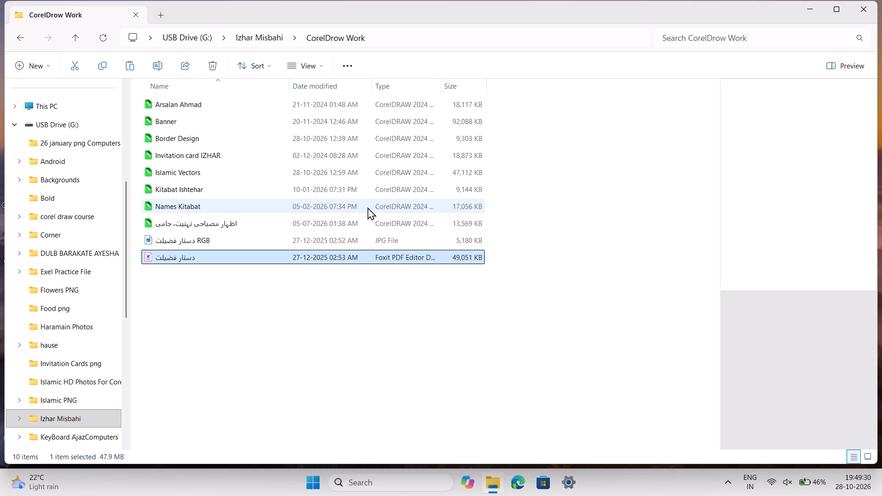
left_click(454, 356)
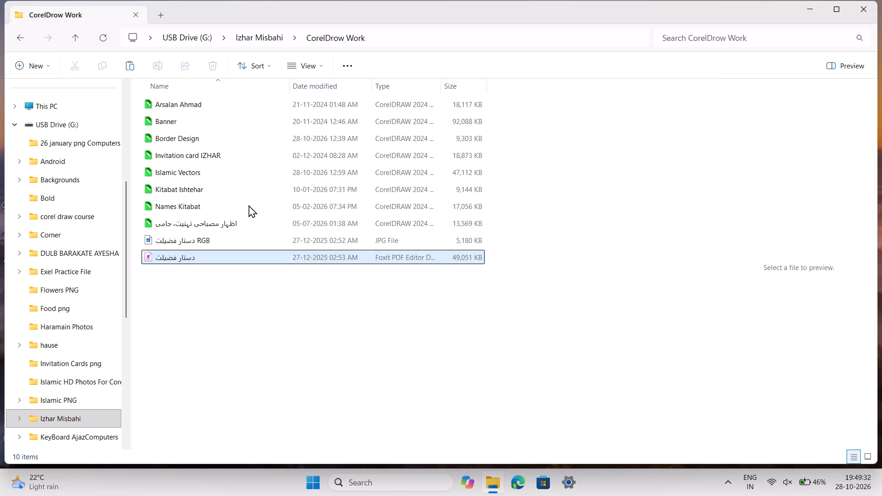
Open Izhar Folder on New Volume (E:), select the Names Kitabat file and switch the folder to Details view.
scroll(92, 127, "up", 1)
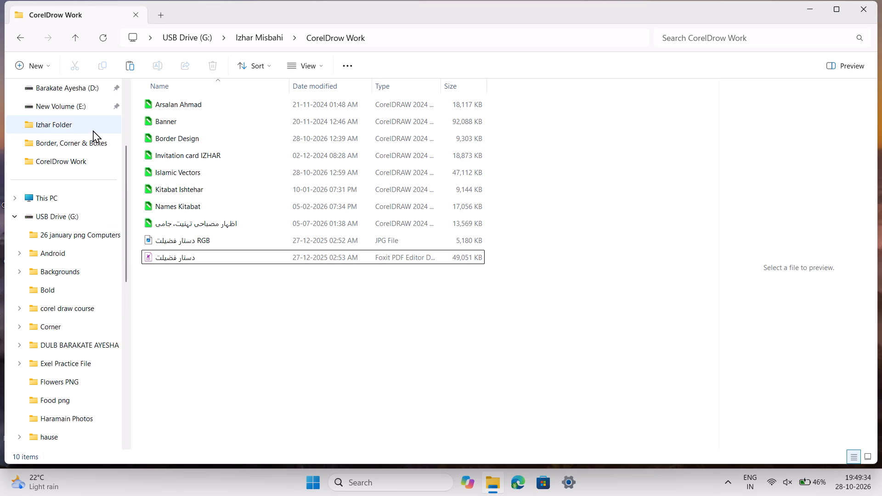
left_click(93, 130)
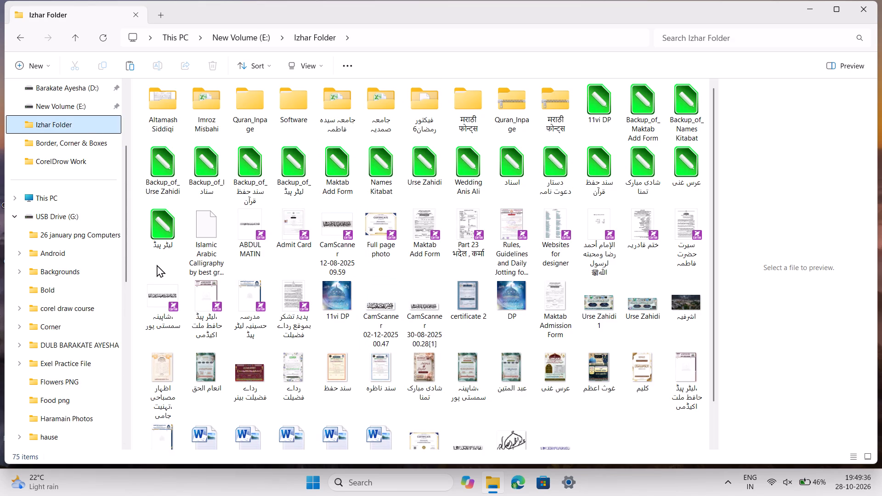
left_click(387, 180)
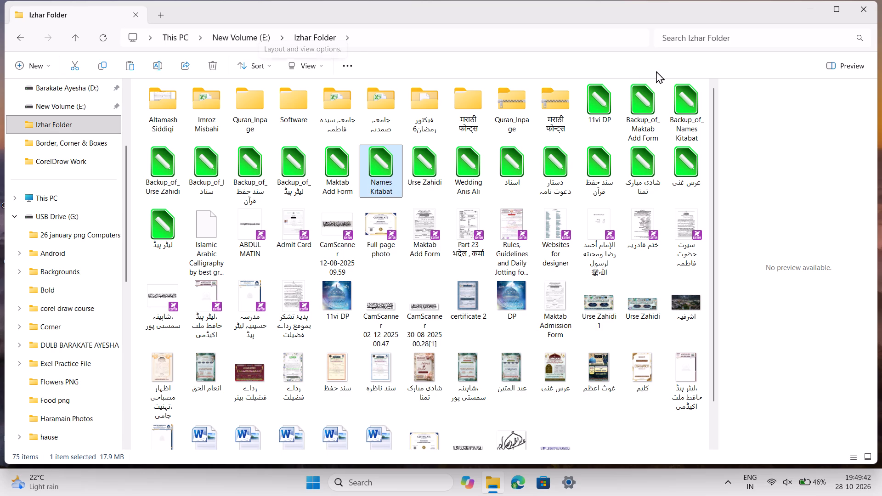
left_click(309, 60)
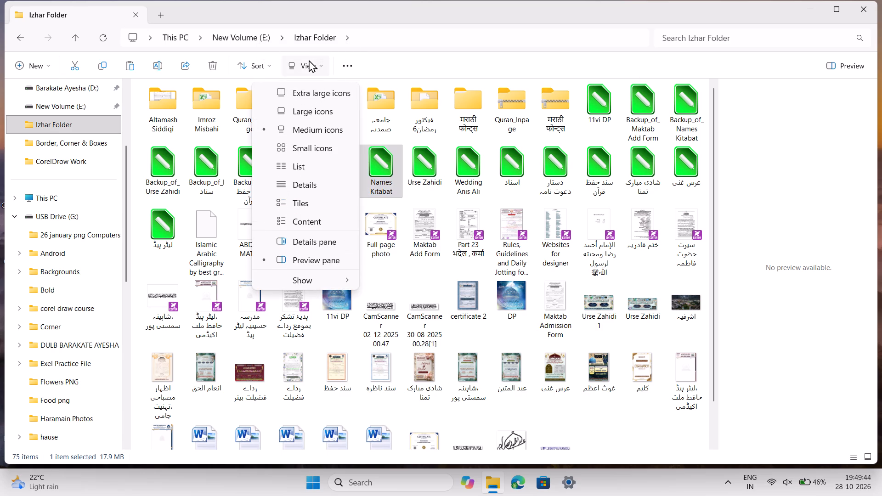
left_click(335, 185)
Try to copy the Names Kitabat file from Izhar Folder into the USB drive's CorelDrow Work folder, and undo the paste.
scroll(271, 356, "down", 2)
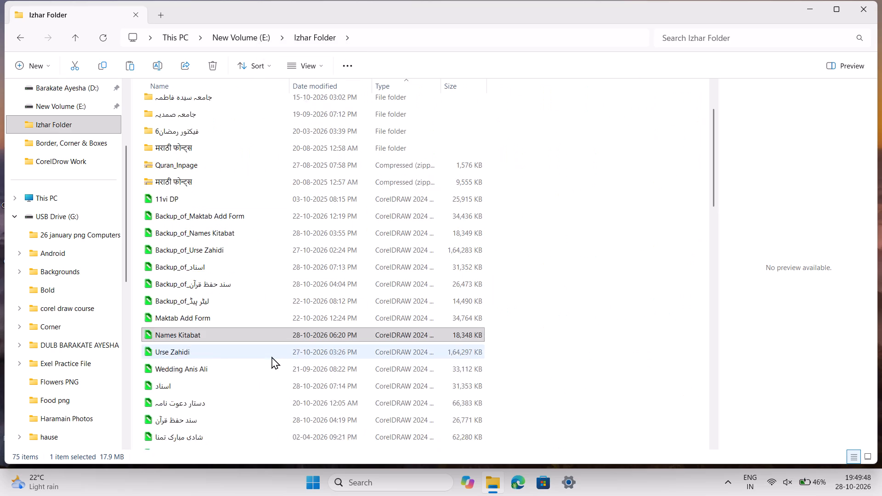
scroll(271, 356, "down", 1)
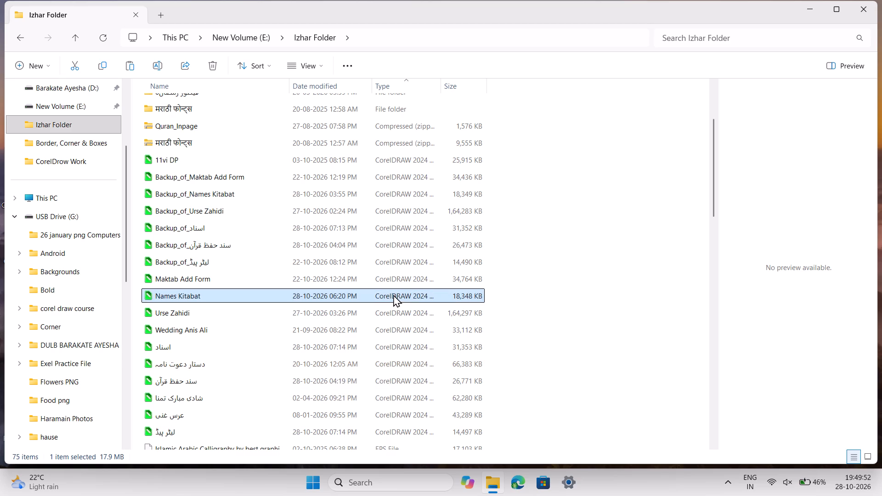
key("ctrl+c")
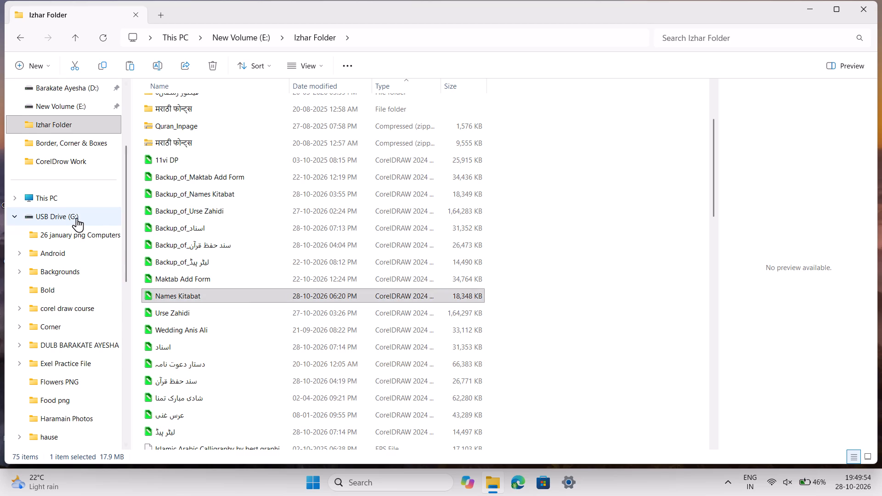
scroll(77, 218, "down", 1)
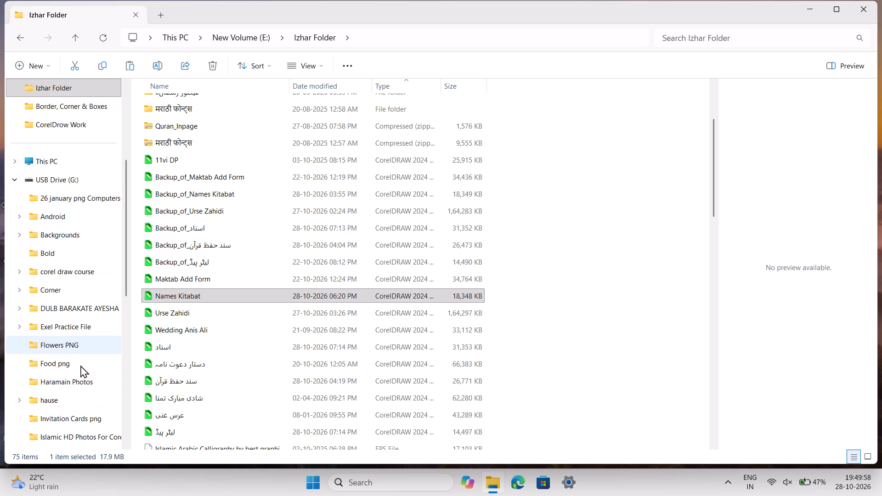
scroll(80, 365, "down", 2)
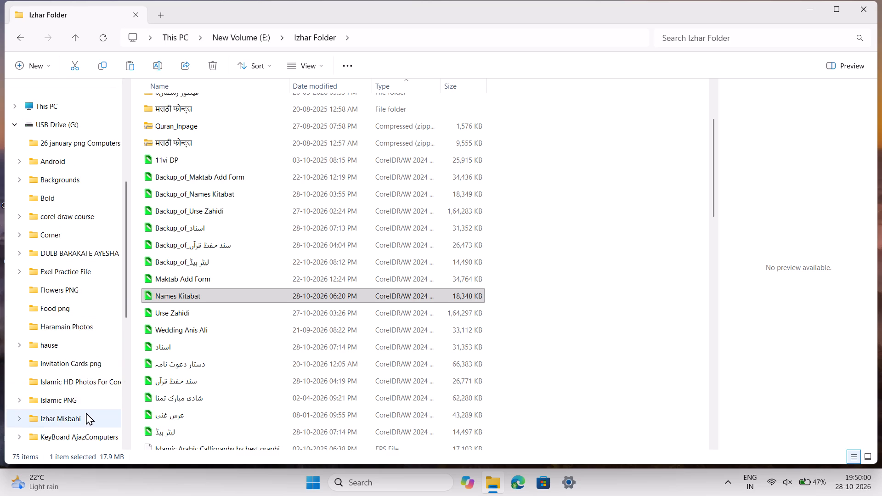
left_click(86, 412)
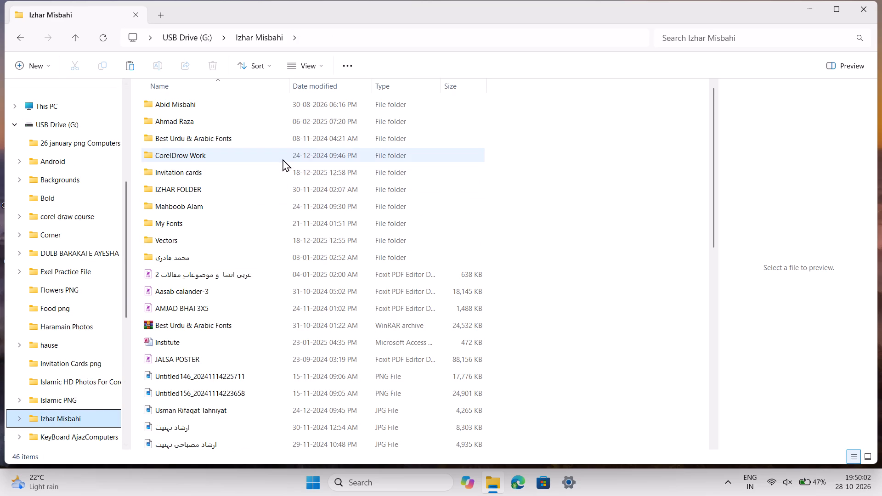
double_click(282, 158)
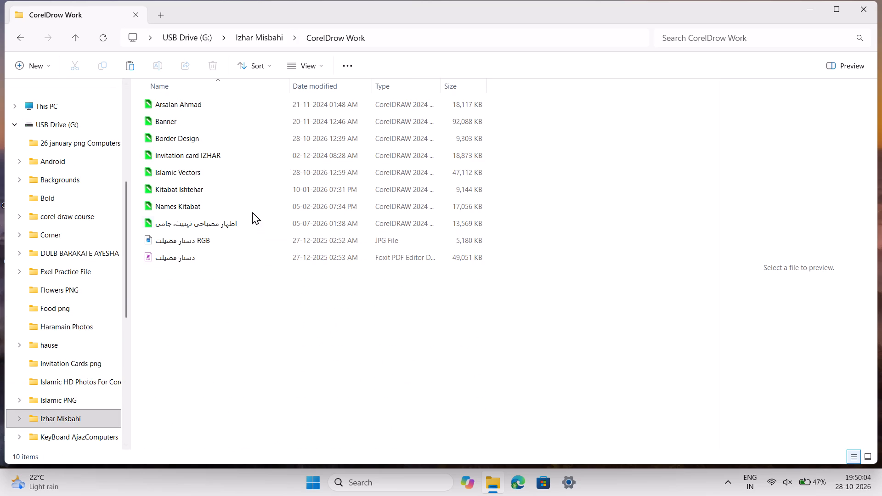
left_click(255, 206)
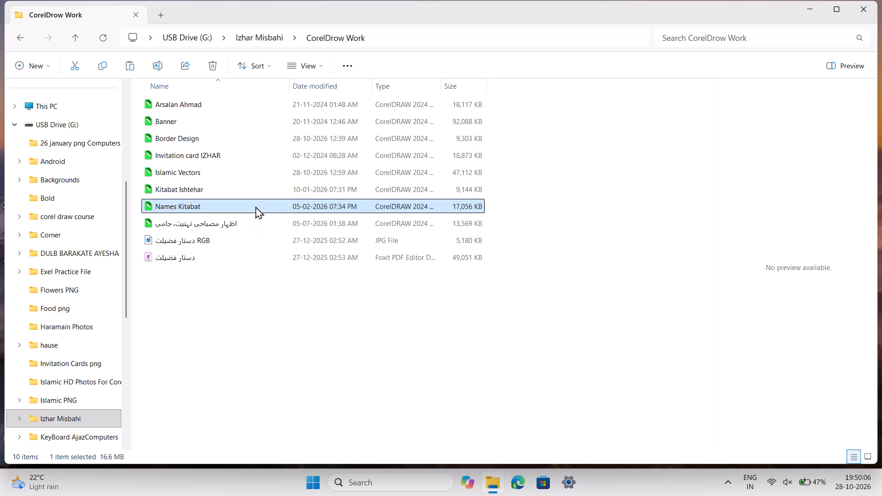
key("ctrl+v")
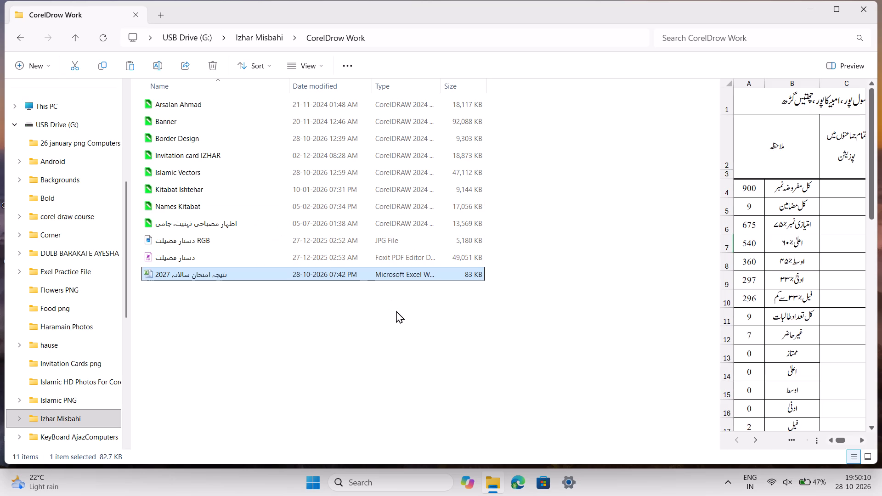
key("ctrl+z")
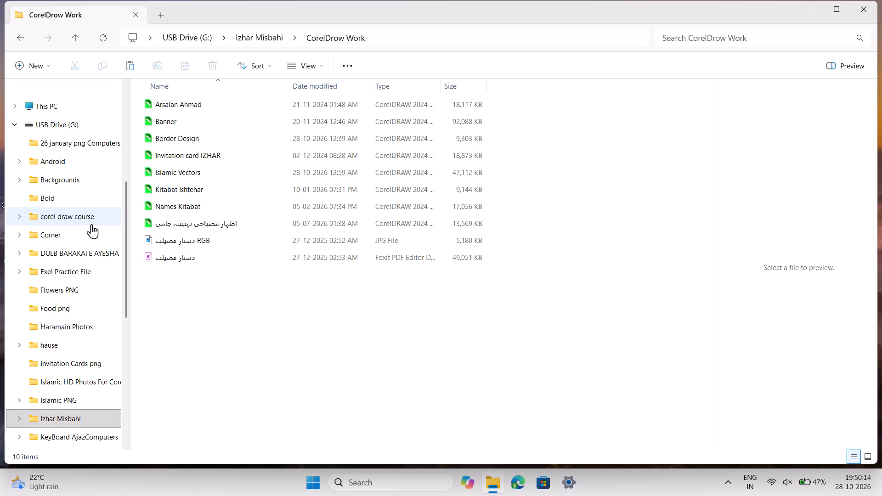
Copy the Names Kitabat file from Izhar Folder into the USB drive's CorelDrow Work folder, replacing the existing file there.
scroll(92, 152, "up", 1)
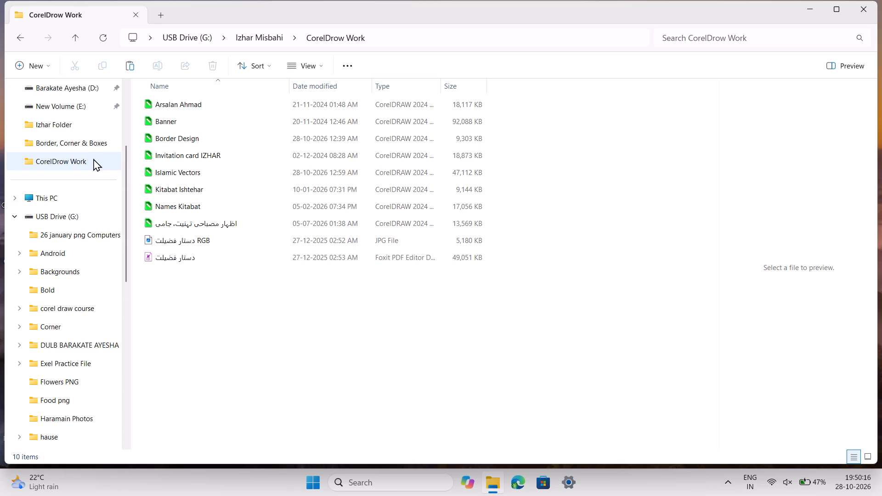
left_click(99, 118)
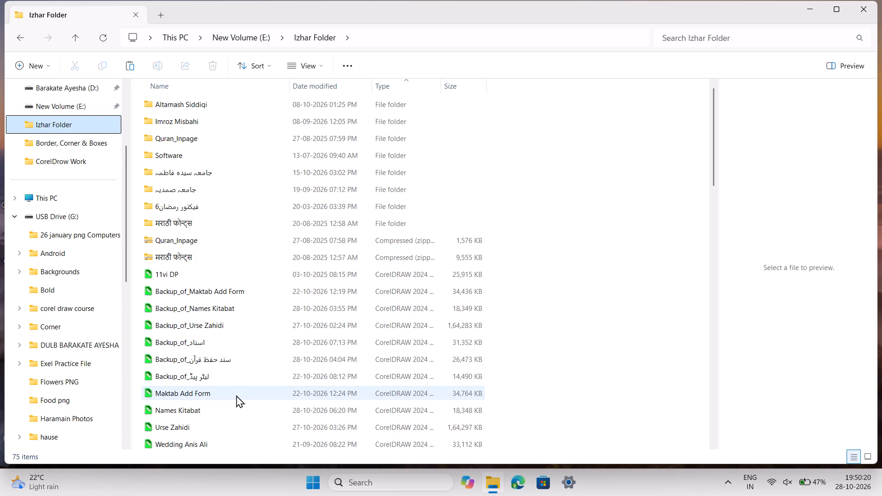
left_click(237, 412)
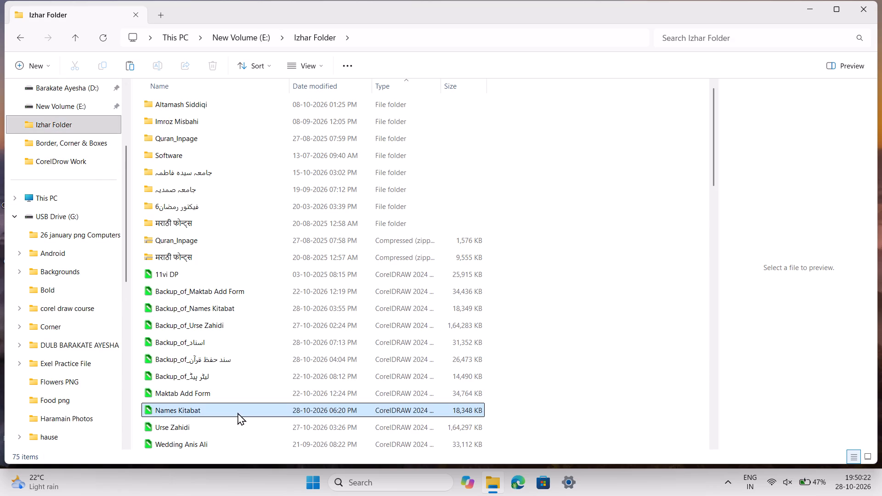
key("ctrl+c")
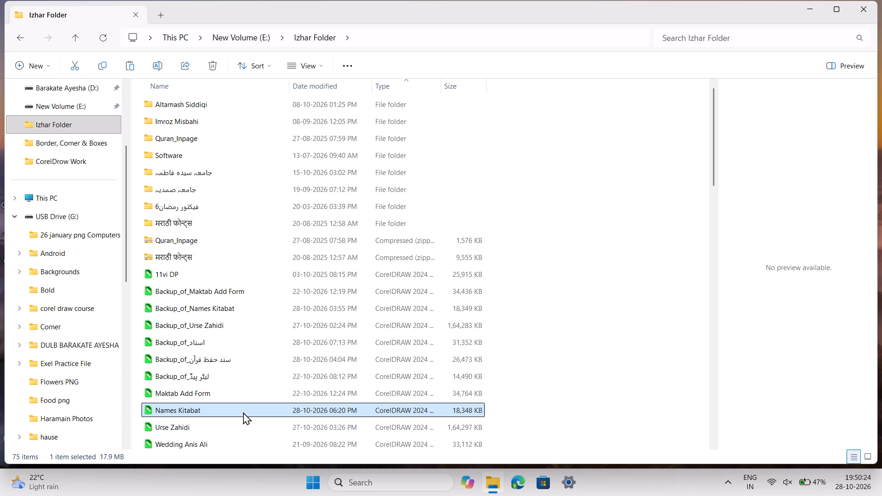
left_click(109, 65)
left_click(81, 161)
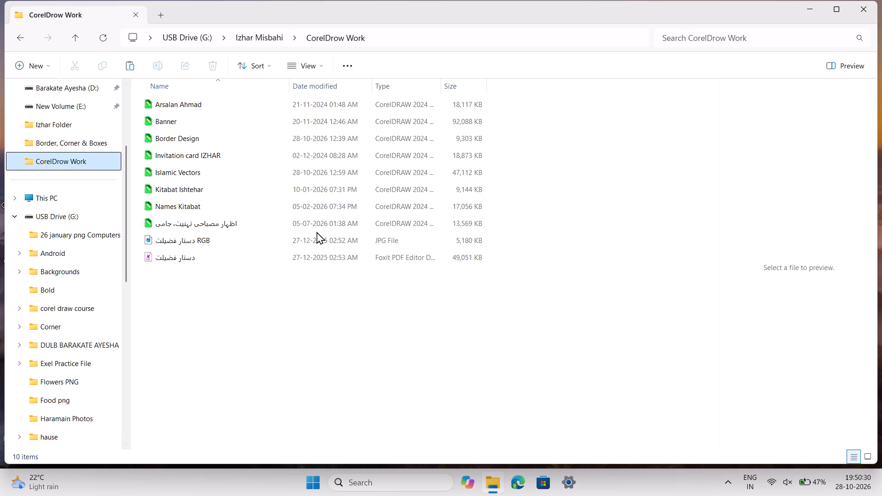
left_click(361, 333)
key("ctrl+v")
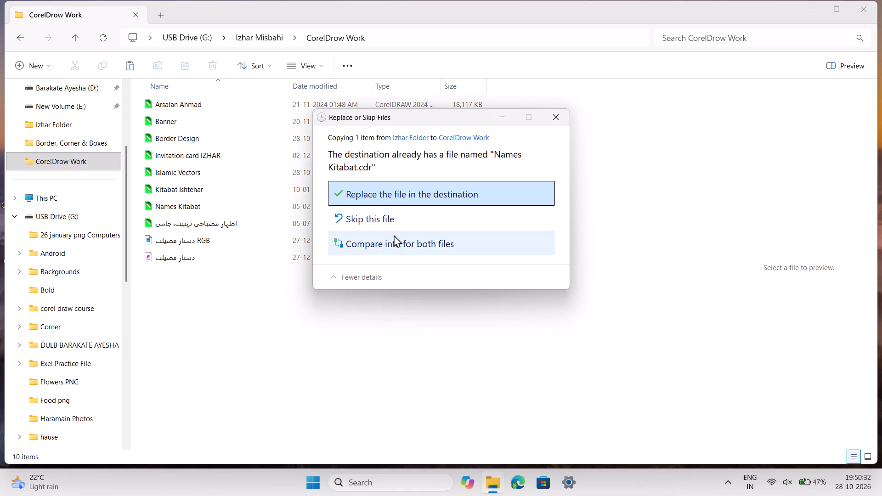
left_click(406, 194)
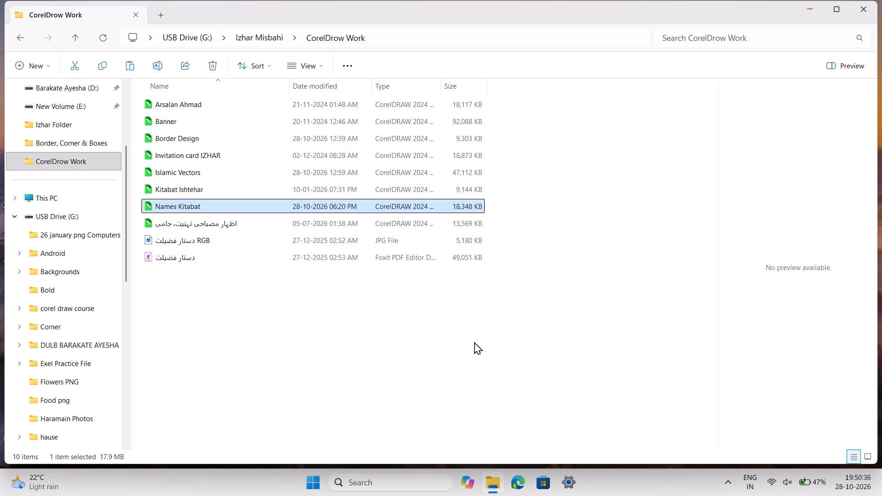
left_click(474, 342)
Check the Kitabat Ishtehar, Banner and Border Design files and the contents of drive D:, and close the folder window.
left_click(196, 187)
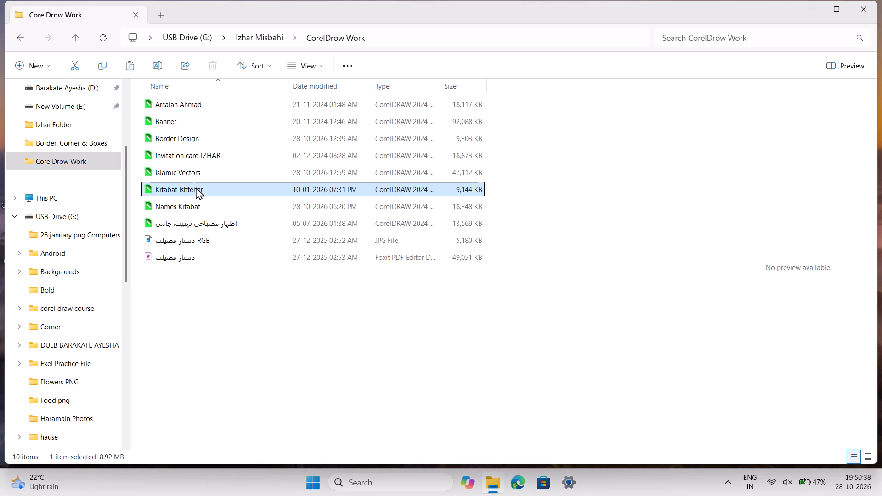
left_click(103, 40)
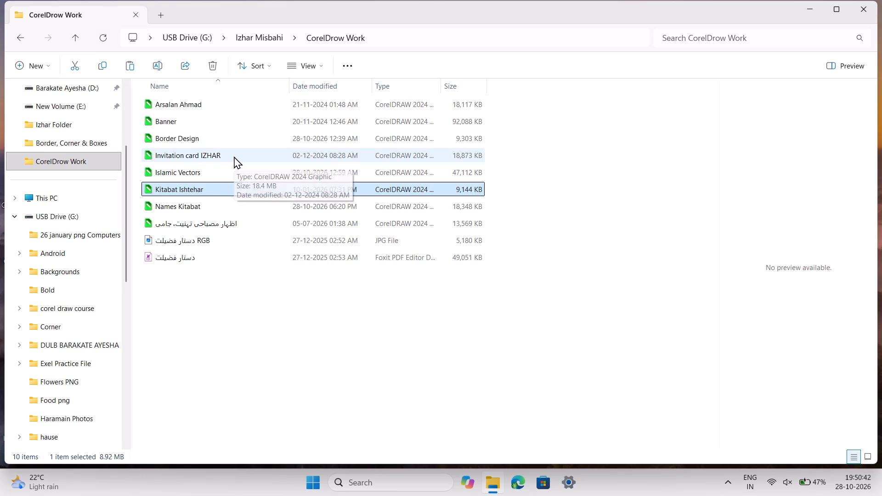
left_click(190, 122)
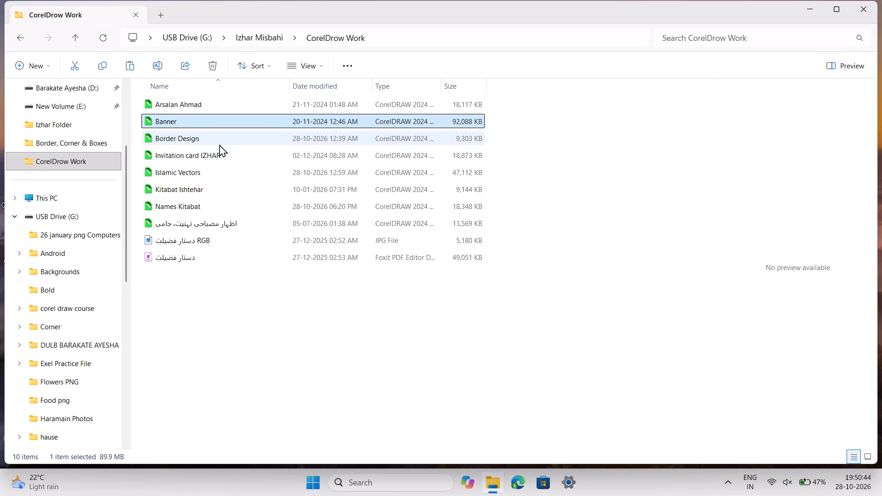
left_click(204, 132)
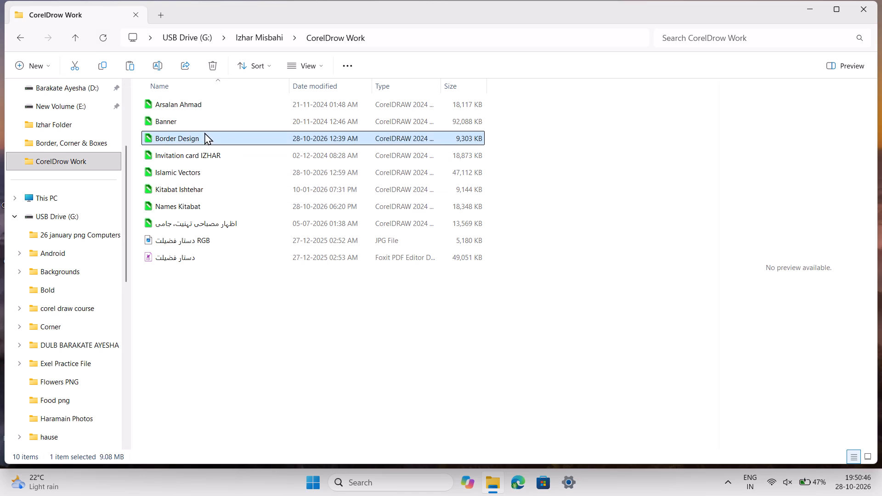
scroll(81, 131, "up", 1)
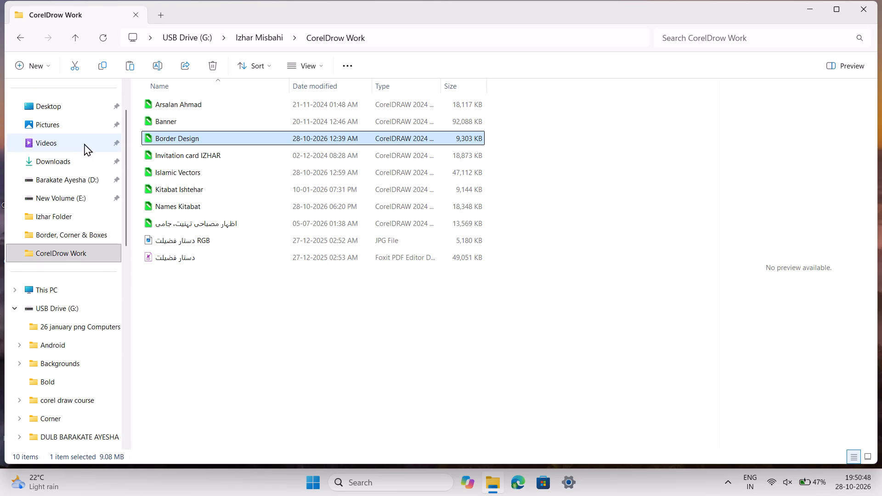
left_click(94, 183)
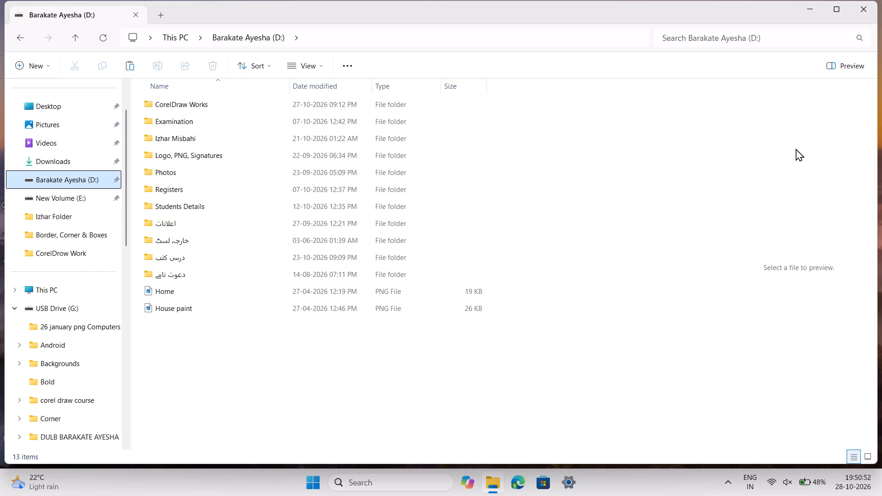
left_click(869, 6)
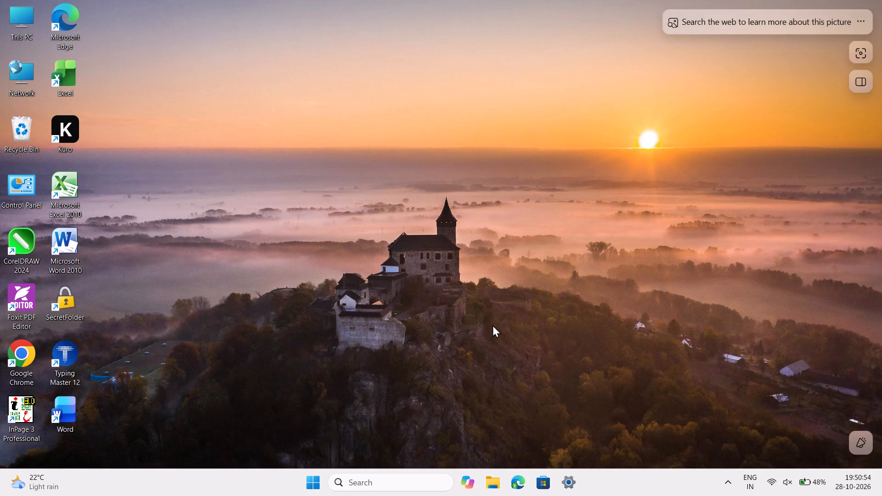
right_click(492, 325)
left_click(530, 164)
Switch to Excel and open the recent workbook نتیجہ امتحان سالانہ 2027 from the Result folder on drive D:.
double_click(72, 90)
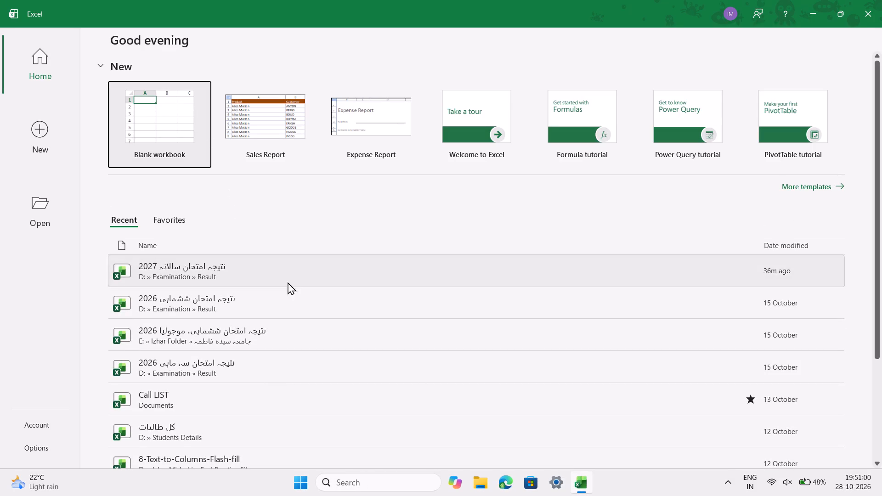
left_click(314, 284)
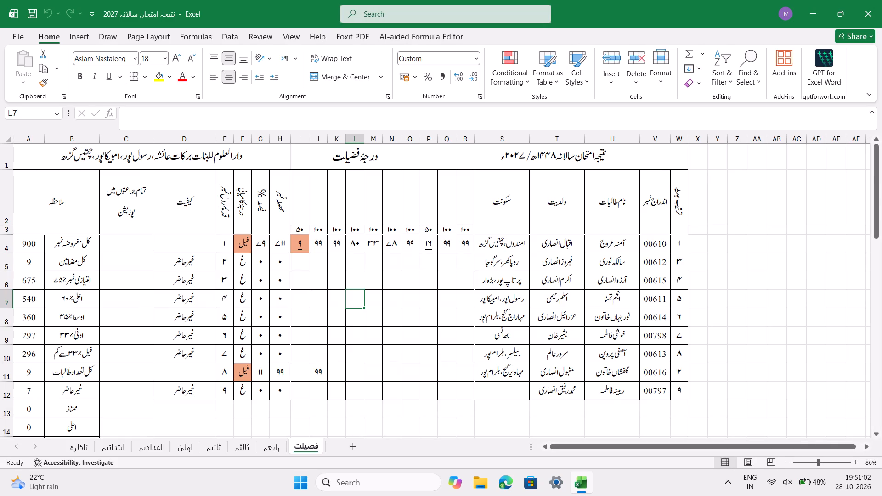
Set the first student's mark in cell L4 of the فضیلت sheet to 98.
scroll(314, 284, "right", 2)
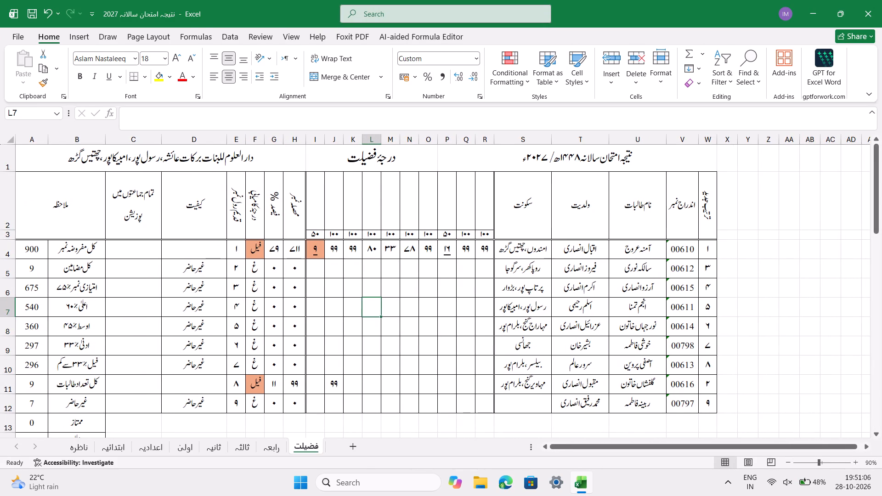
scroll(314, 284, "down", 2)
scroll(314, 284, "up", 3)
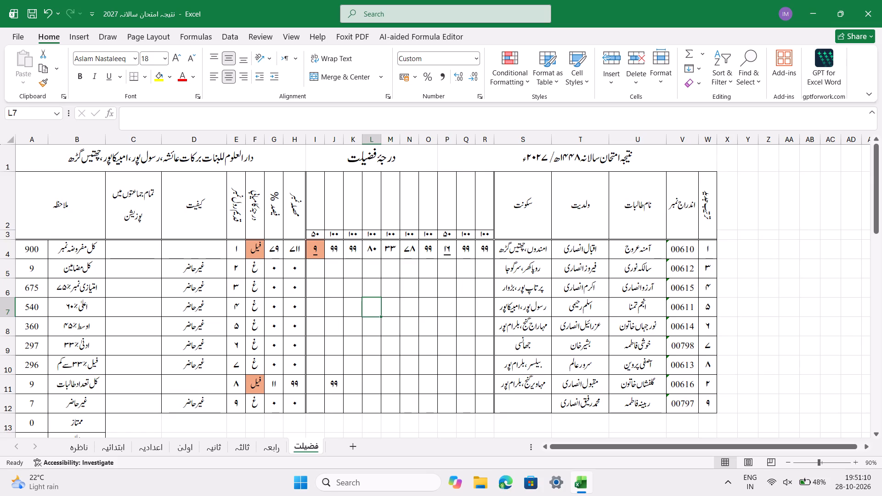
scroll(380, 253, "right", 2)
scroll(380, 253, "down", 1)
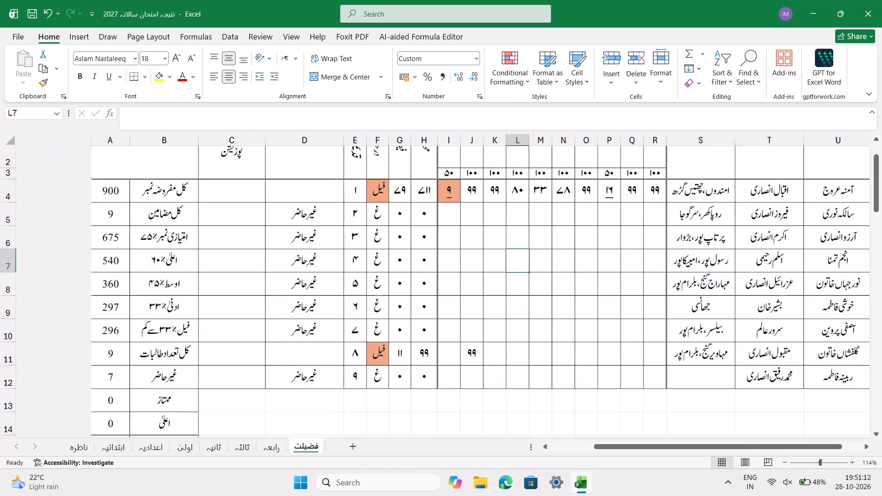
scroll(380, 253, "up", 1)
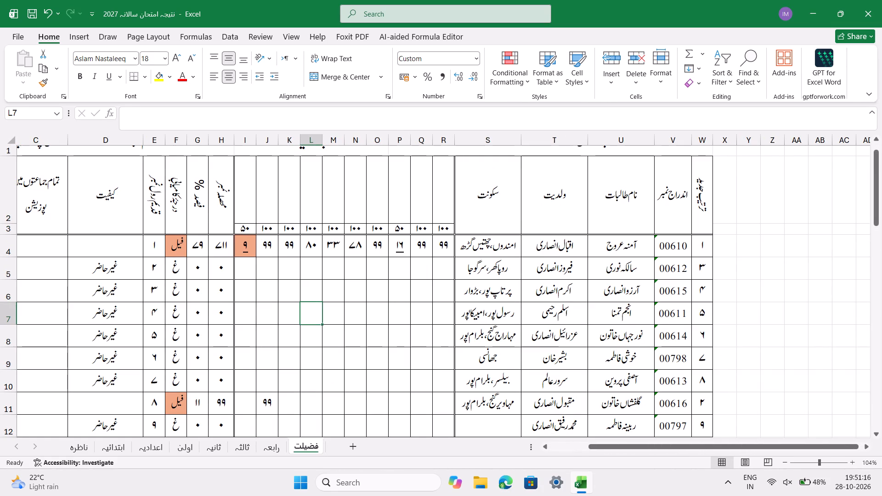
left_click(308, 249)
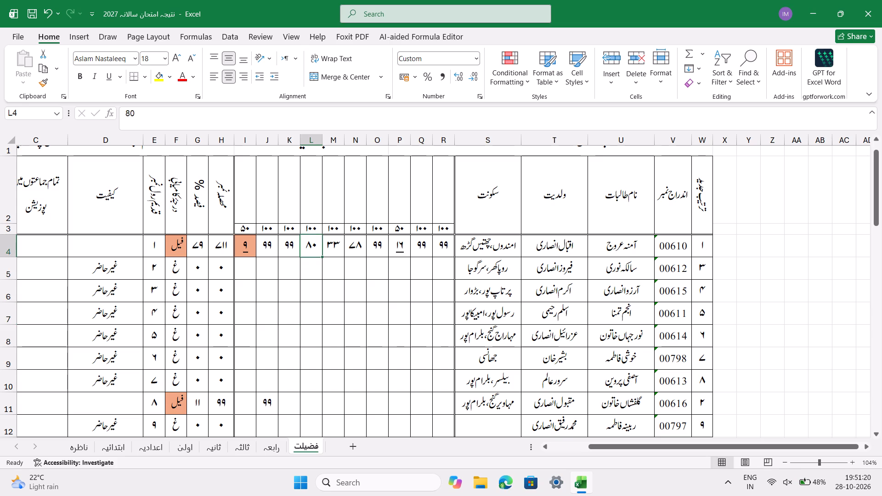
type("98")
key("Return")
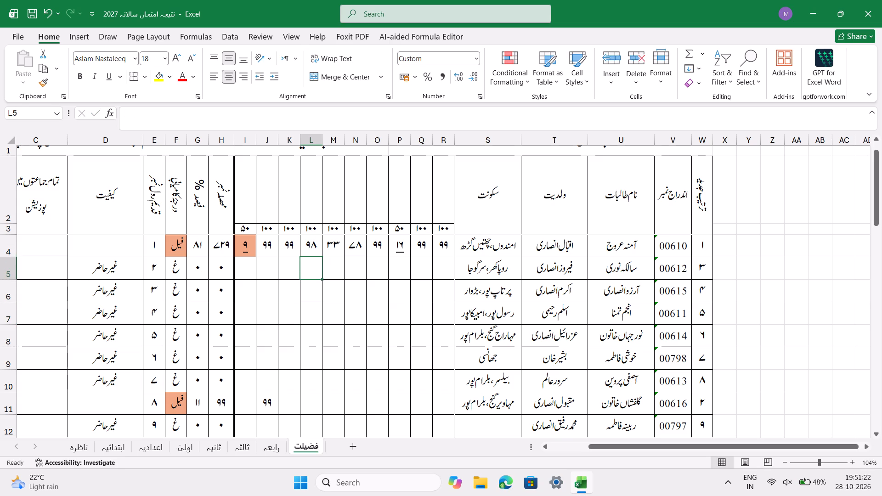
Set the first student's marks in cells P4 and I4 of the فضیلت sheet to 90 each.
left_click(401, 242)
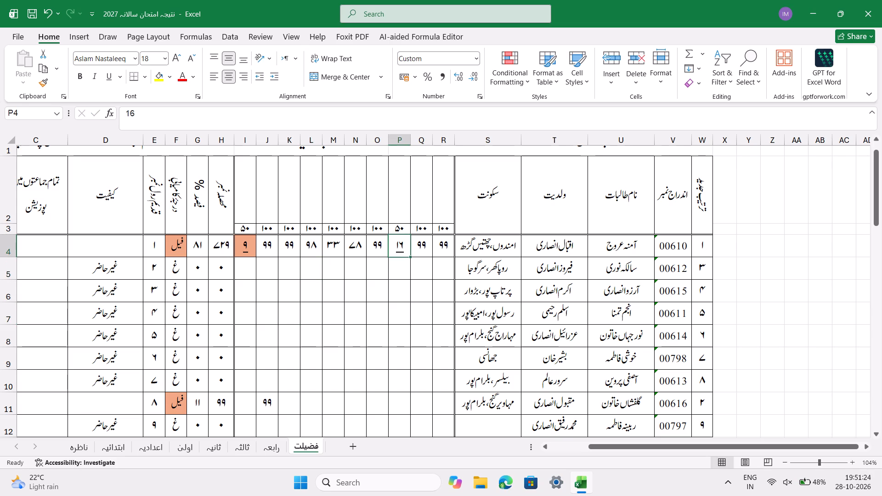
type("90")
key("Return")
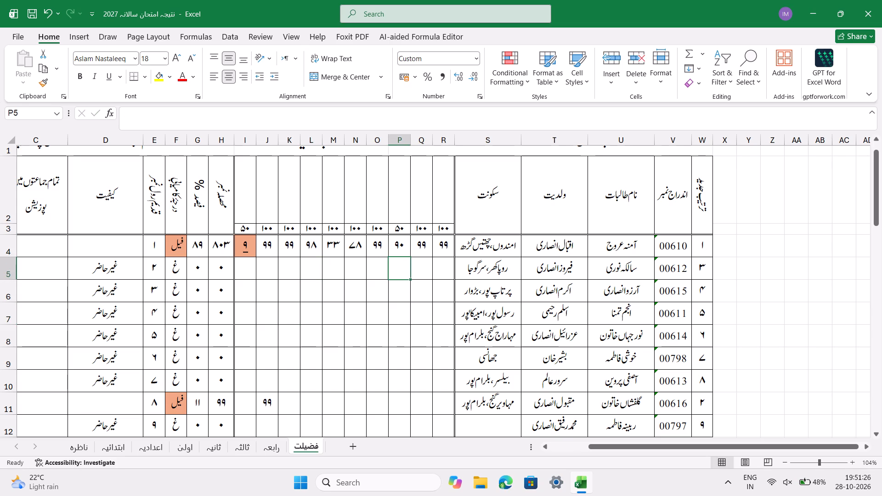
left_click(247, 242)
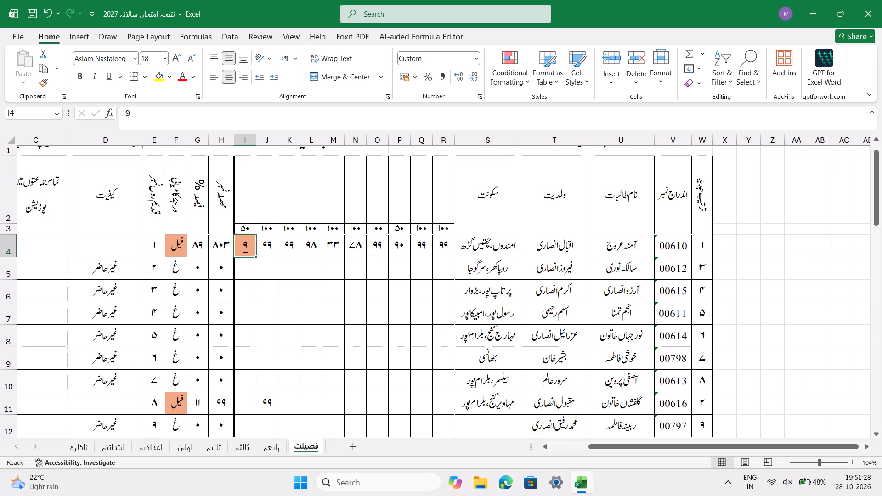
type("90")
key("Return")
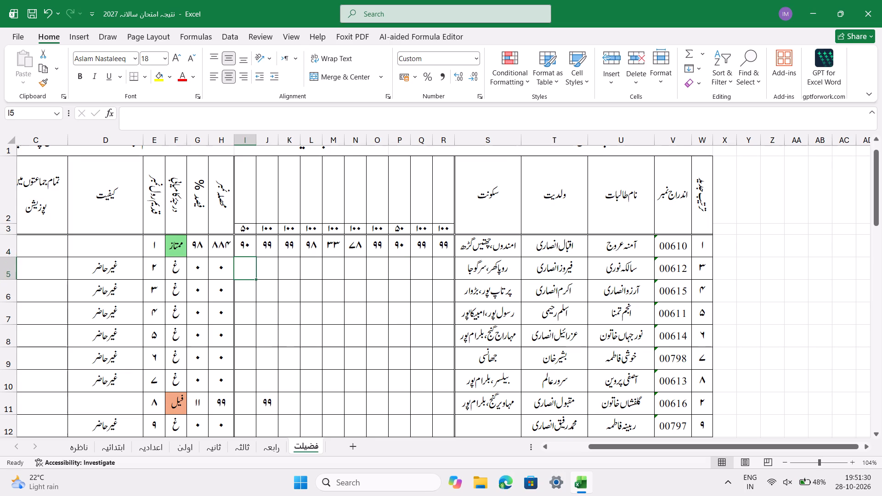
left_click(248, 248)
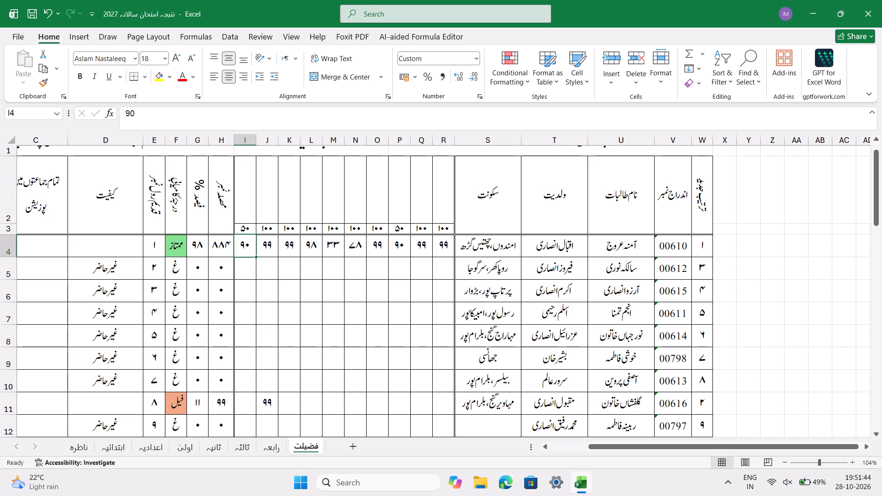
Switch to the subject marks columns of the اعدادیہ sheet.
left_click(144, 447)
scroll(323, 265, "right", 1)
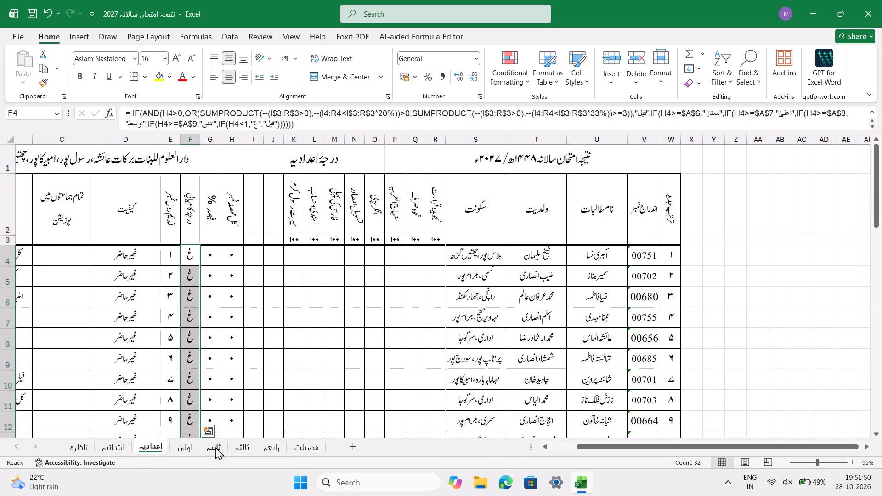
left_click(180, 445)
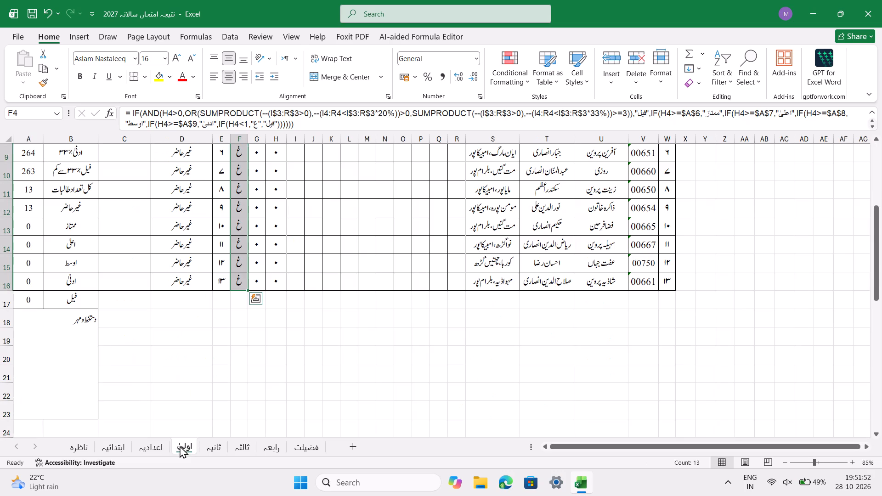
left_click(158, 445)
left_click(324, 238)
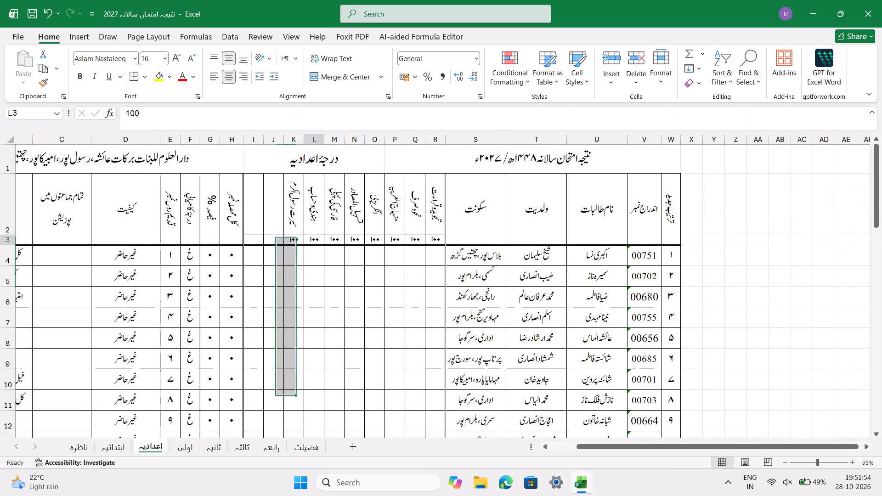
scroll(324, 238, "right", 1)
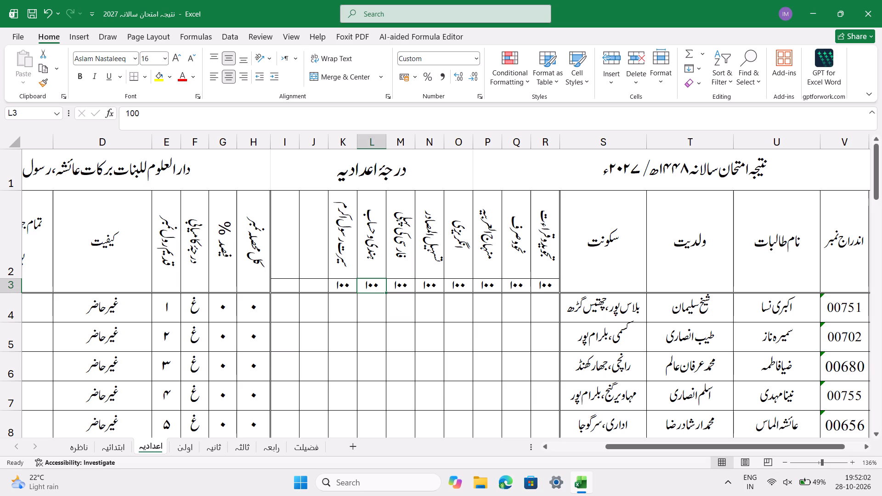
left_click(394, 288)
scroll(394, 288, "down", 1)
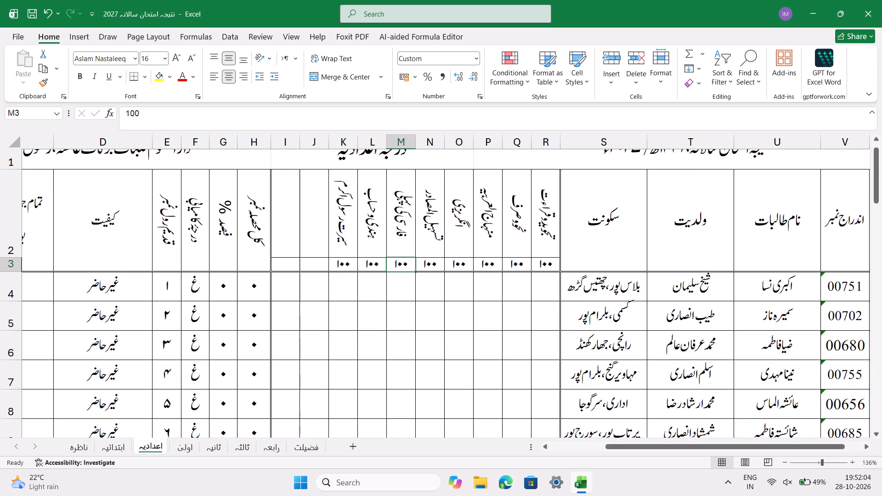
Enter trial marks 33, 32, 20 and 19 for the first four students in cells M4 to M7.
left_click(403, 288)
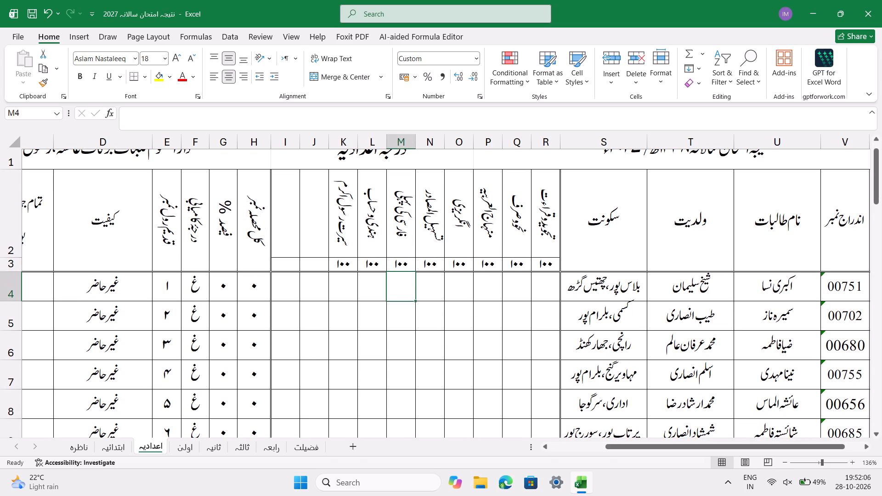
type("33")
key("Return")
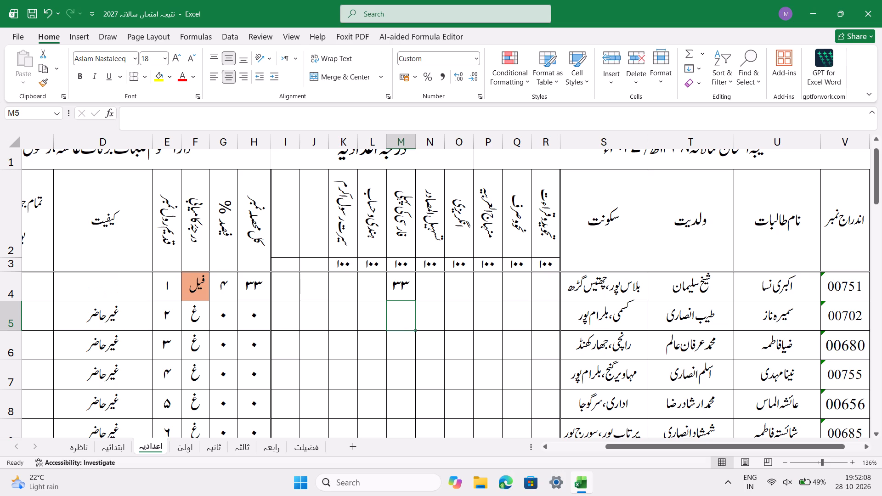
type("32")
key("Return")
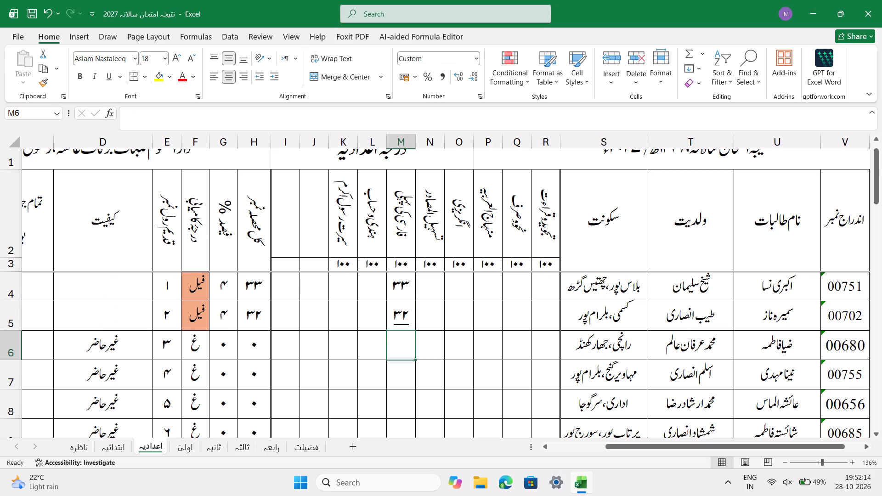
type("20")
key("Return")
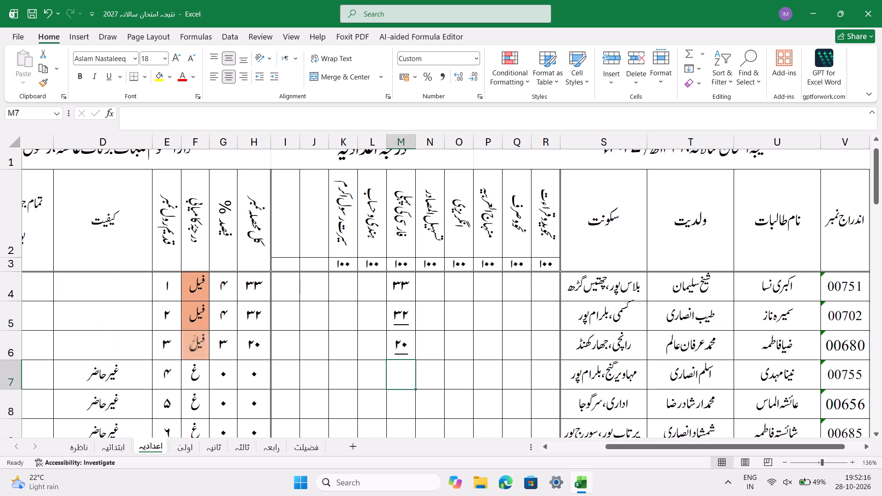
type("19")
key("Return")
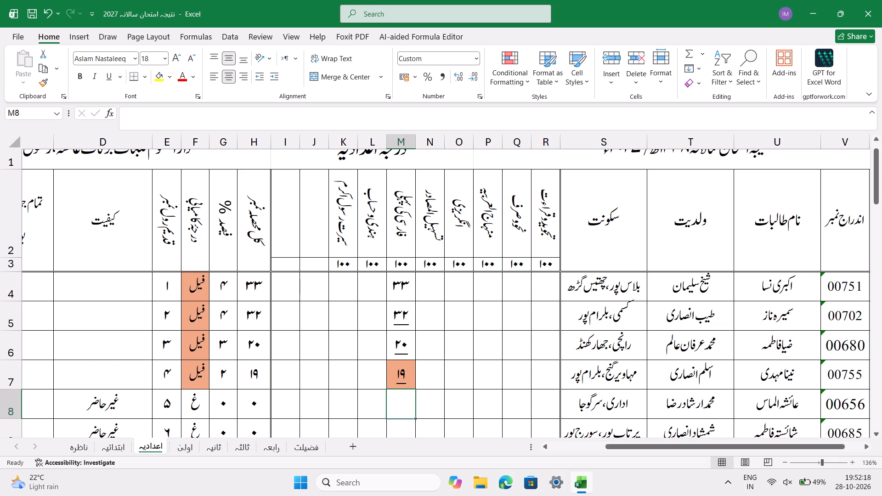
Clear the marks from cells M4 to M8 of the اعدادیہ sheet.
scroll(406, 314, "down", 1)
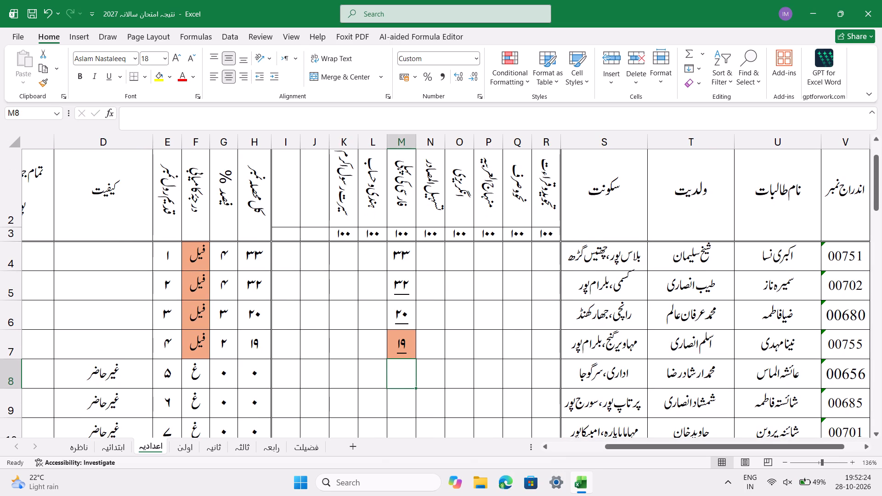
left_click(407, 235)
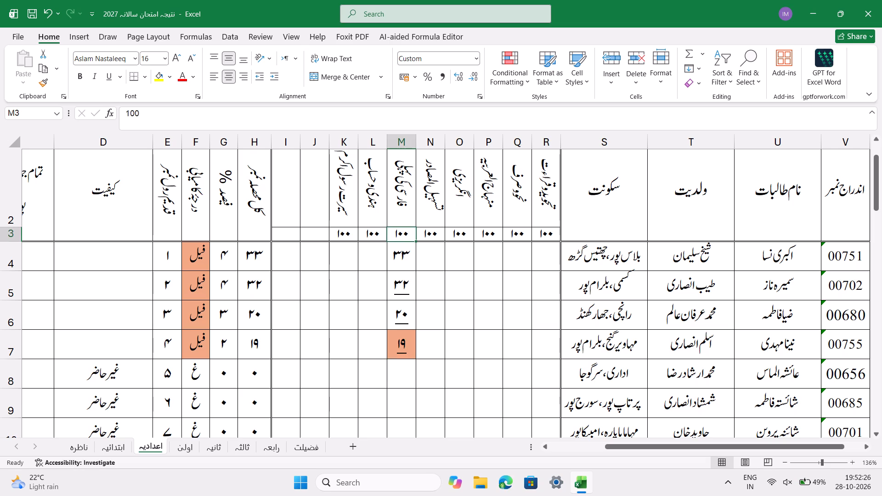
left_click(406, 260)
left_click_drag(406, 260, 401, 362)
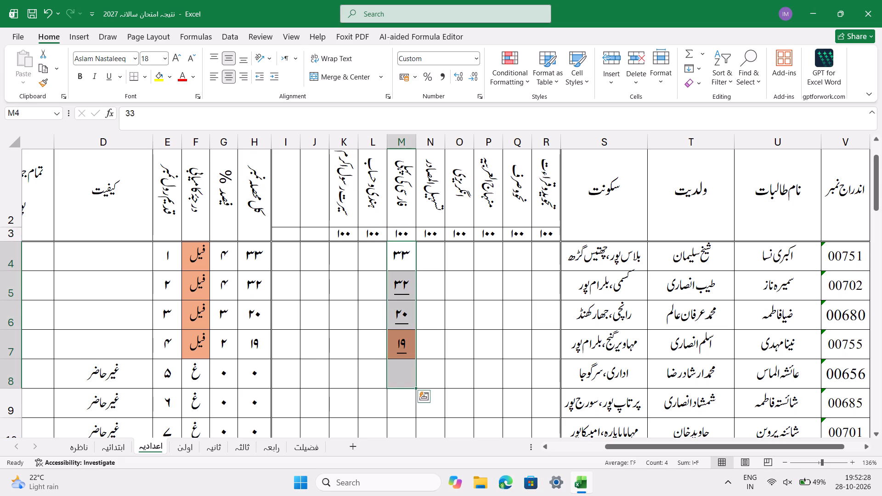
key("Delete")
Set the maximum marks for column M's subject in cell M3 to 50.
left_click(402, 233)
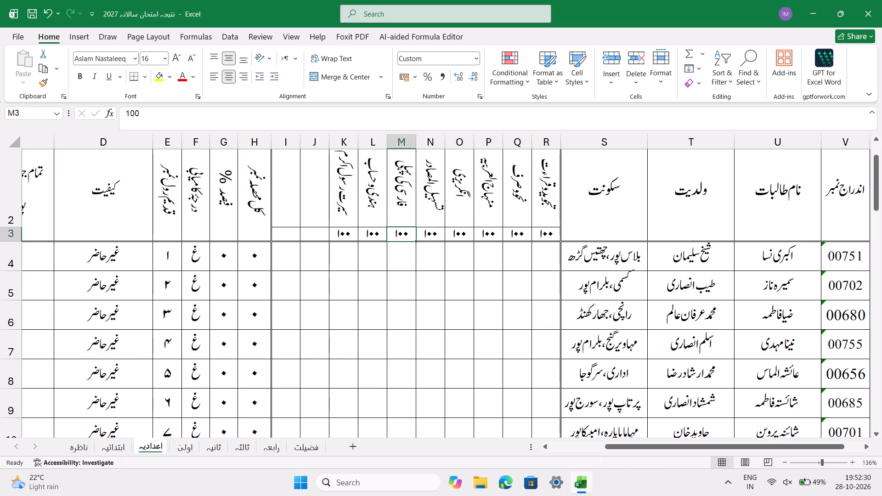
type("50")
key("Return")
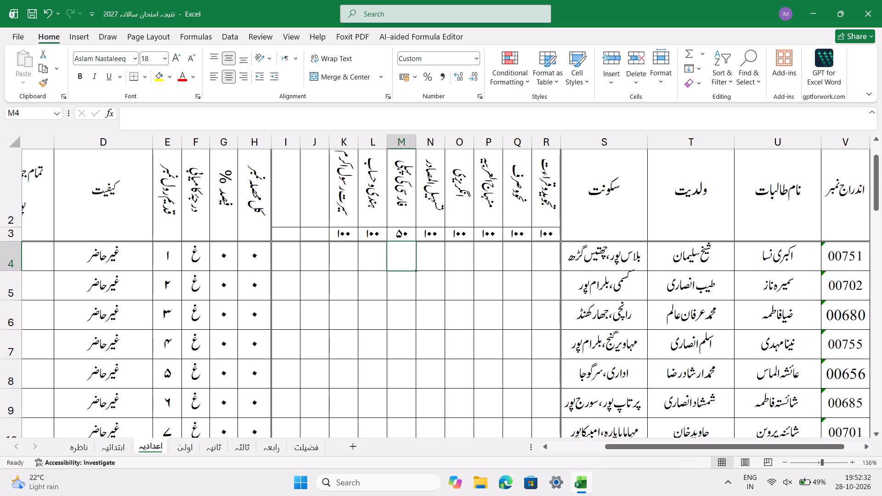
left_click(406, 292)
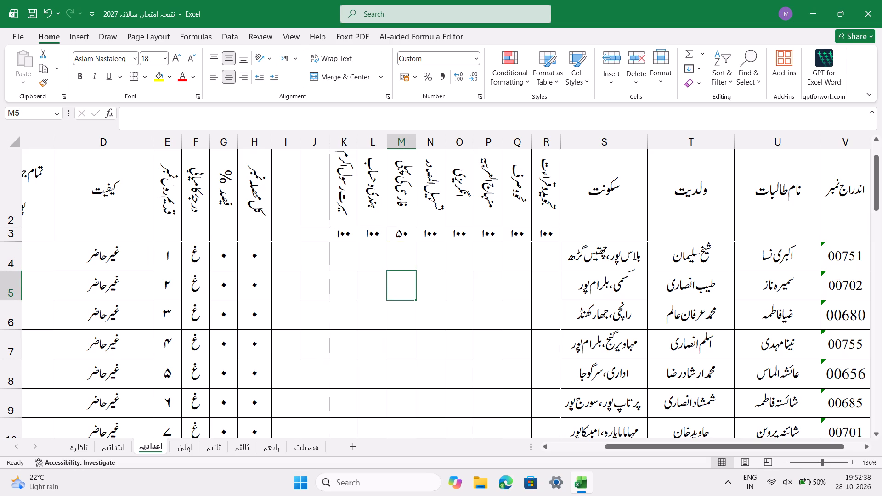
Enter 9 as the first student's mark in cell M4, and change it to 10.
left_click(408, 258)
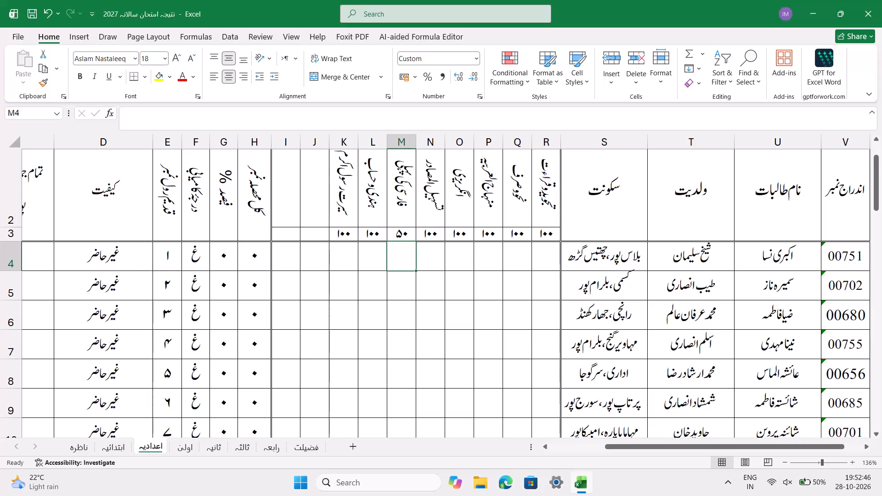
key("9")
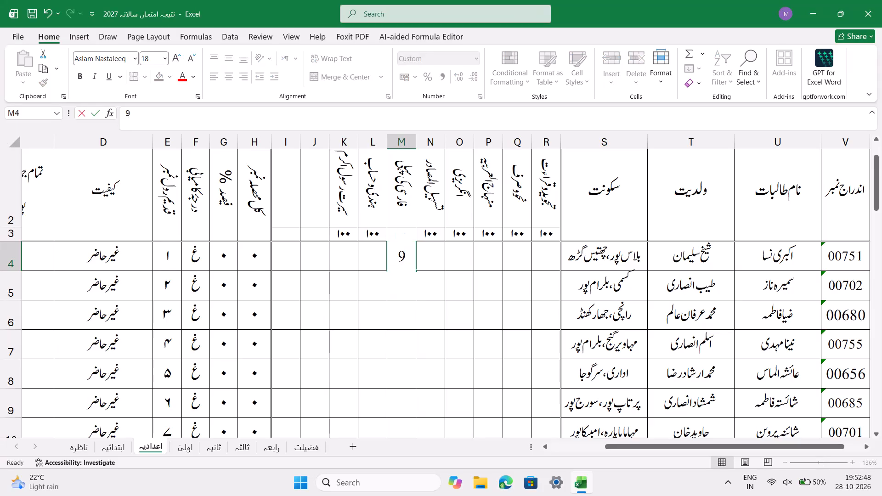
key("Return")
left_click(403, 266)
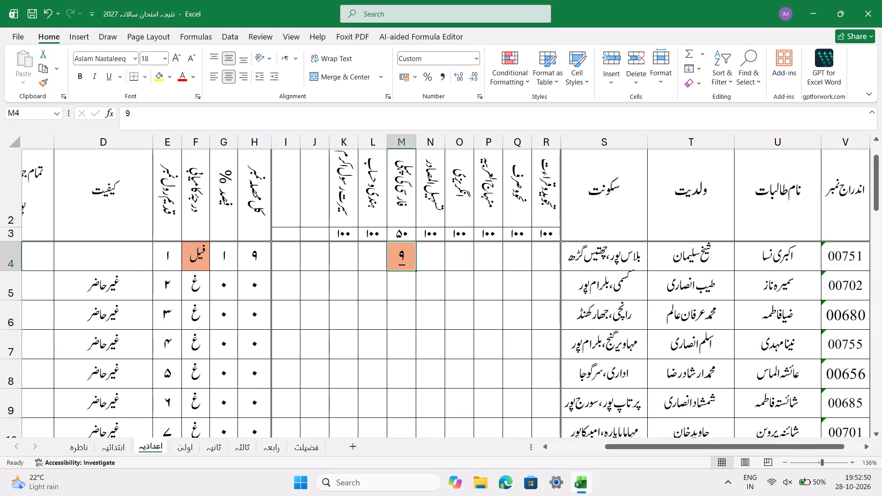
type("10")
key("Return")
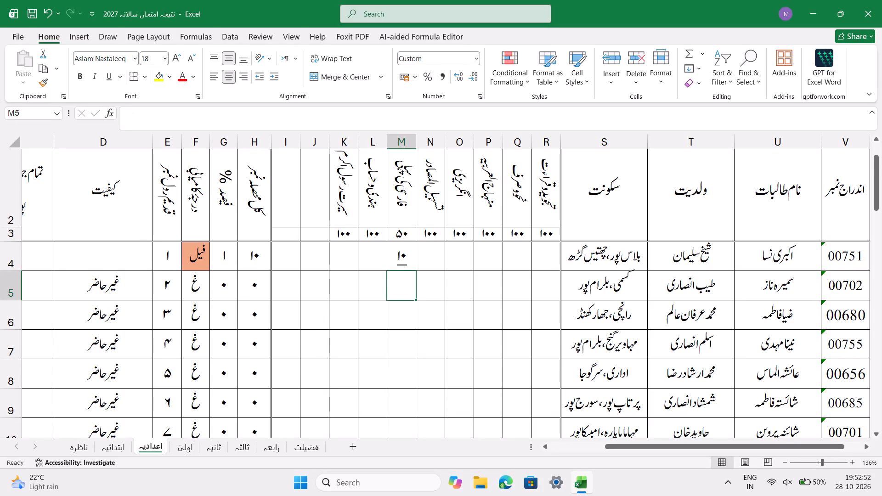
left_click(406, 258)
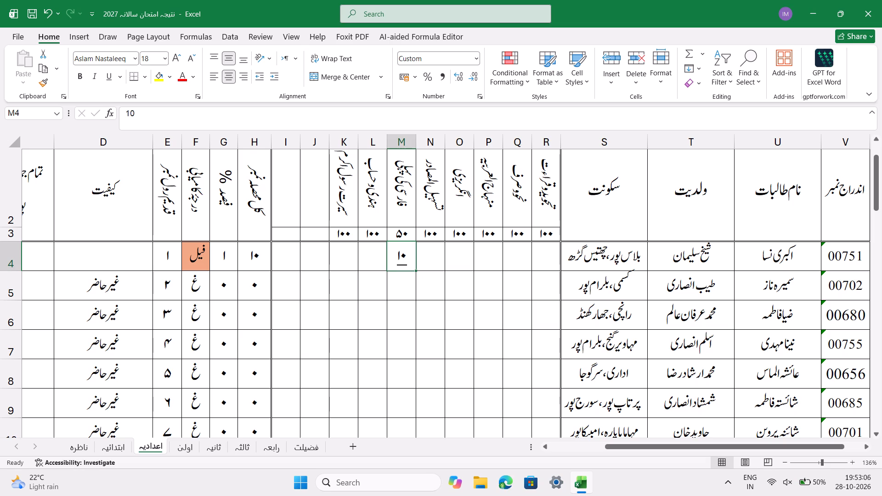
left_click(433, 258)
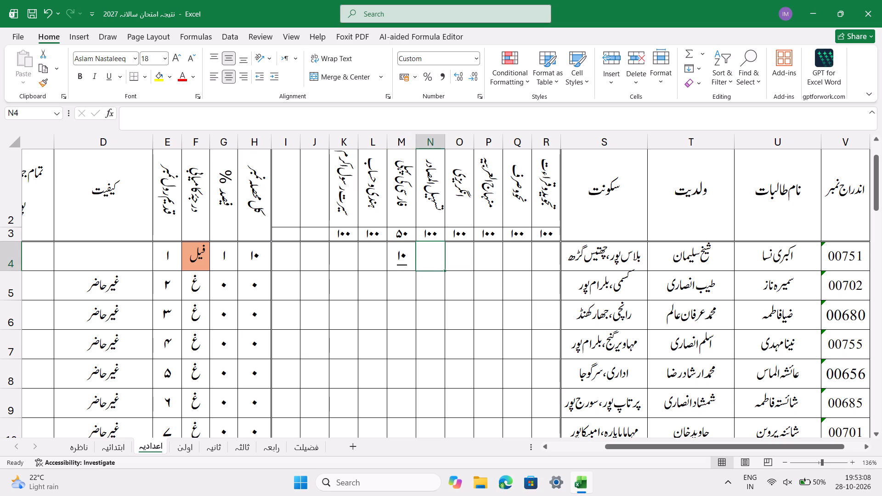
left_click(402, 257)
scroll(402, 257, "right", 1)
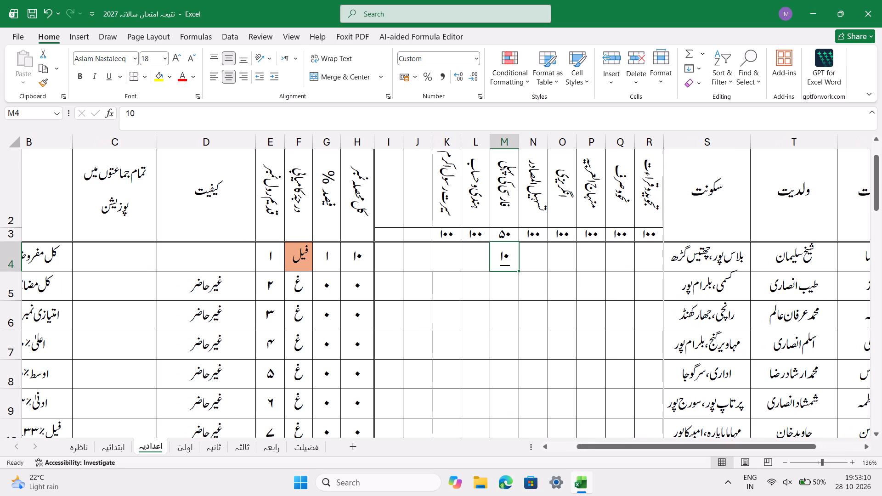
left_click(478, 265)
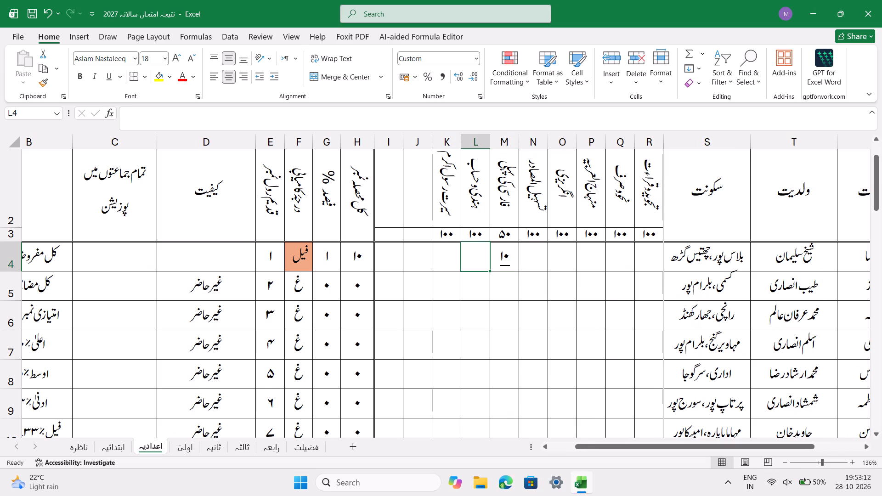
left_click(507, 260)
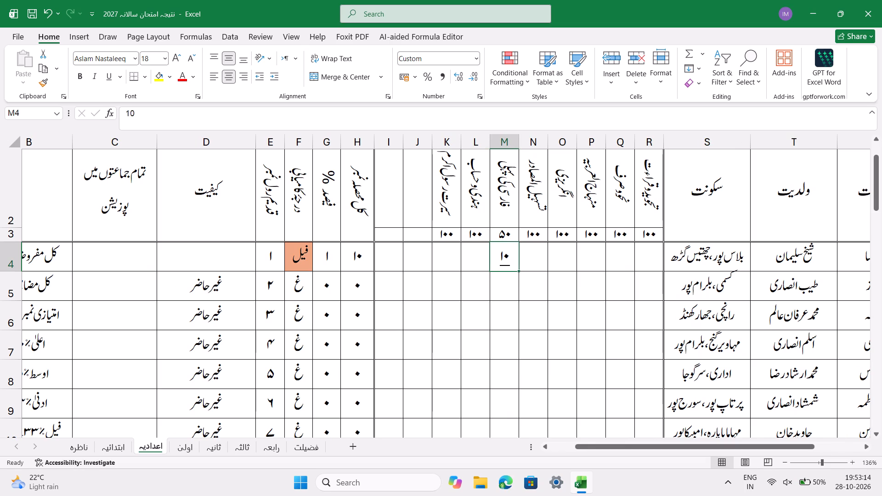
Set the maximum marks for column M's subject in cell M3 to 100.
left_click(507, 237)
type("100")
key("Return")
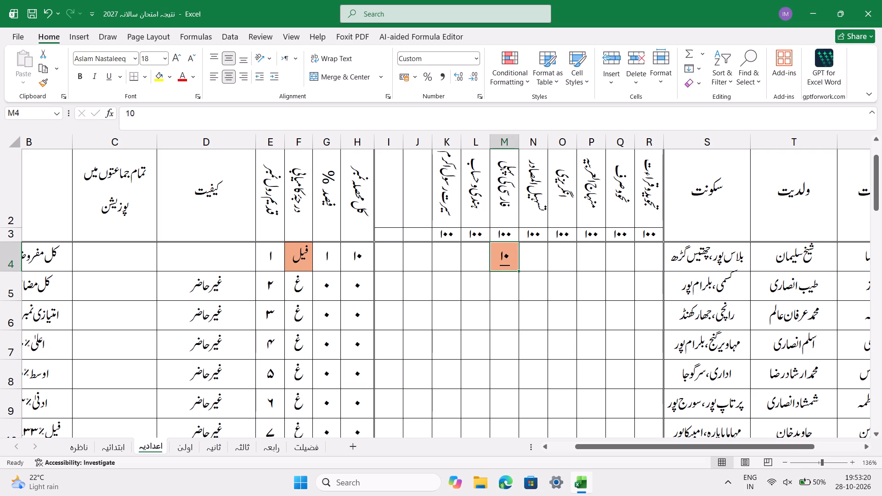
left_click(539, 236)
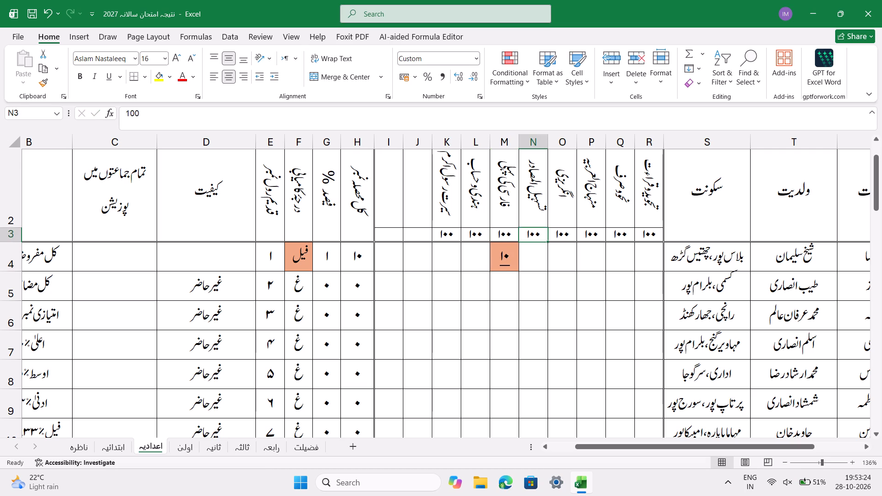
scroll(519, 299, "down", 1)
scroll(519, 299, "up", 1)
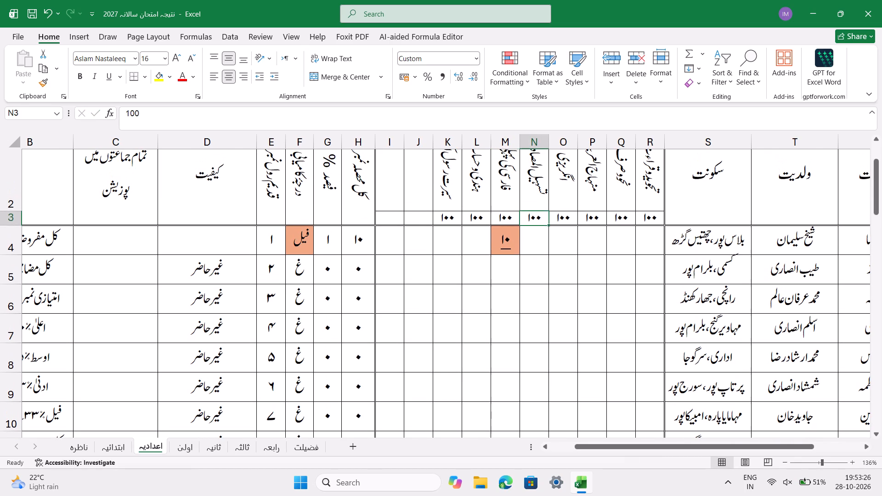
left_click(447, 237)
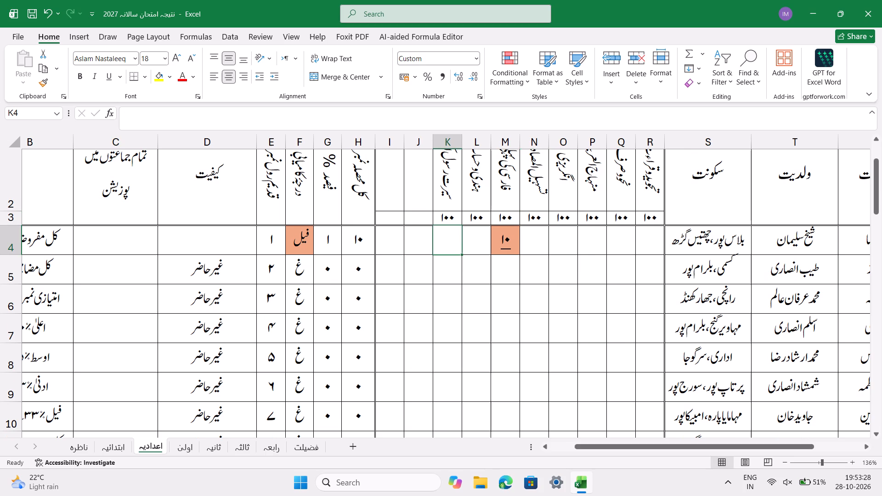
Enter 99 as the first student's mark in cells K4, L4 and N4 through R4, skipping M4.
type("99")
key("Right")
type("99")
key("Right")
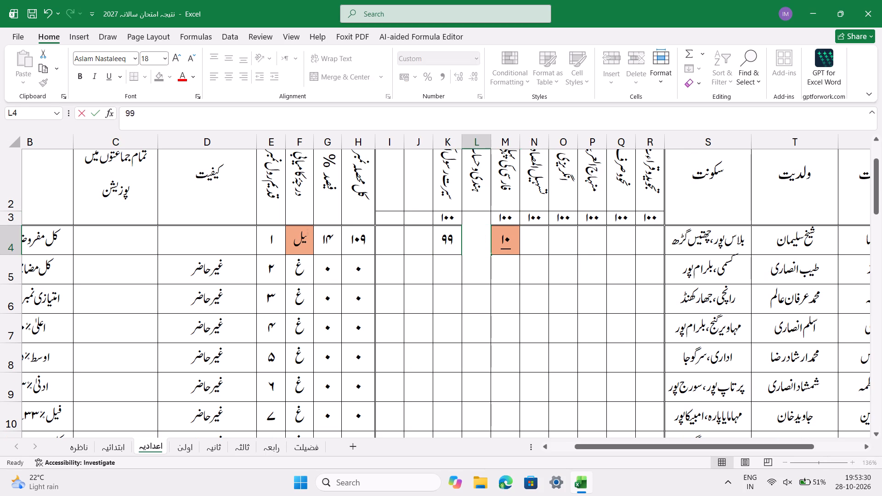
key("Right")
type("99")
key("Right")
type("99")
key("Right")
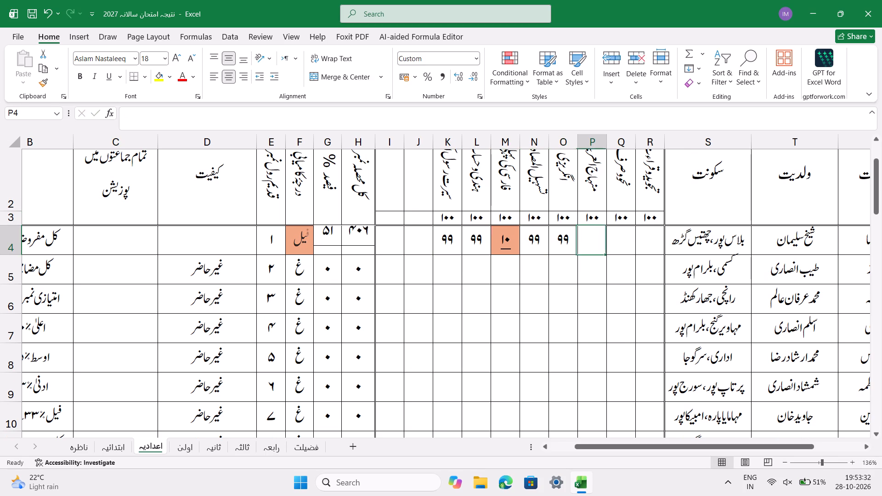
type("99")
key("Right")
type("99")
key("Right")
type("99")
key("Right")
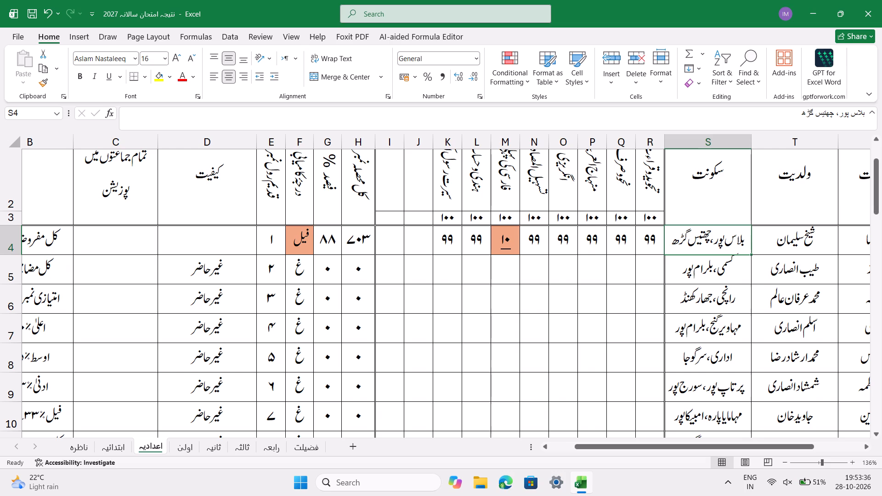
Change the first student's mark in cell M4 to 99.
left_click(510, 243)
type("99")
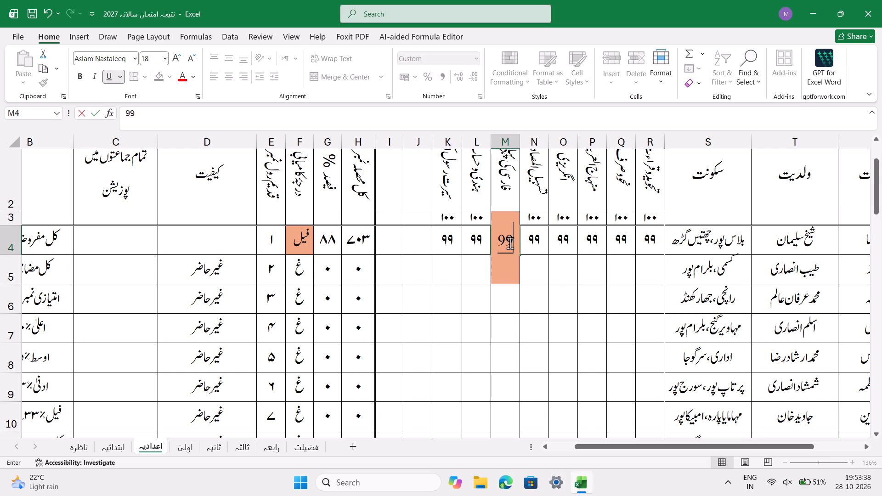
key("Right")
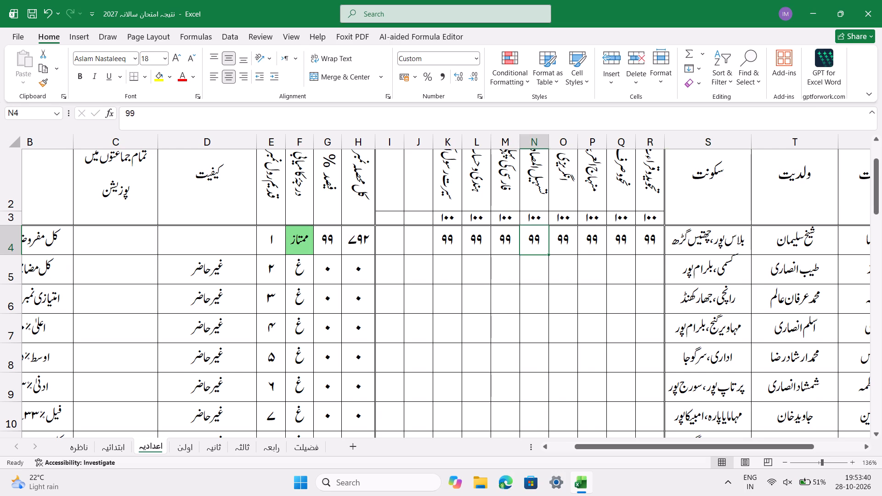
Change the first student's mark in cell K4 to 18.
left_click(455, 239)
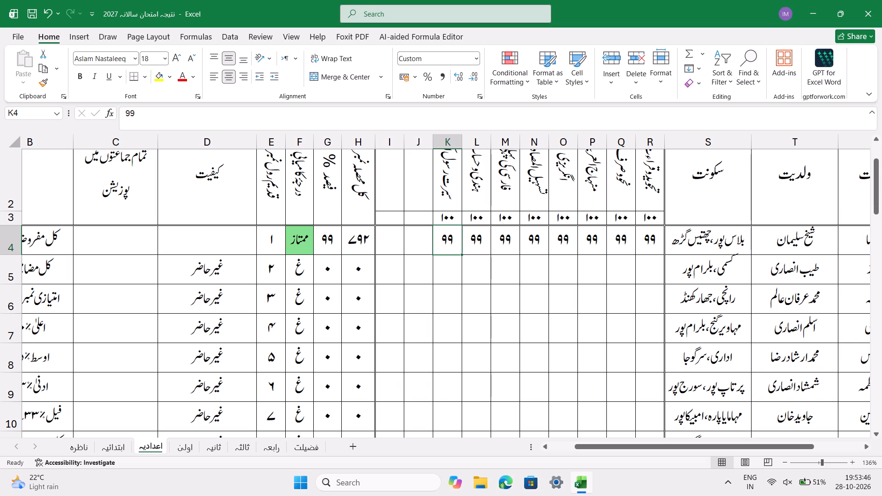
type("18")
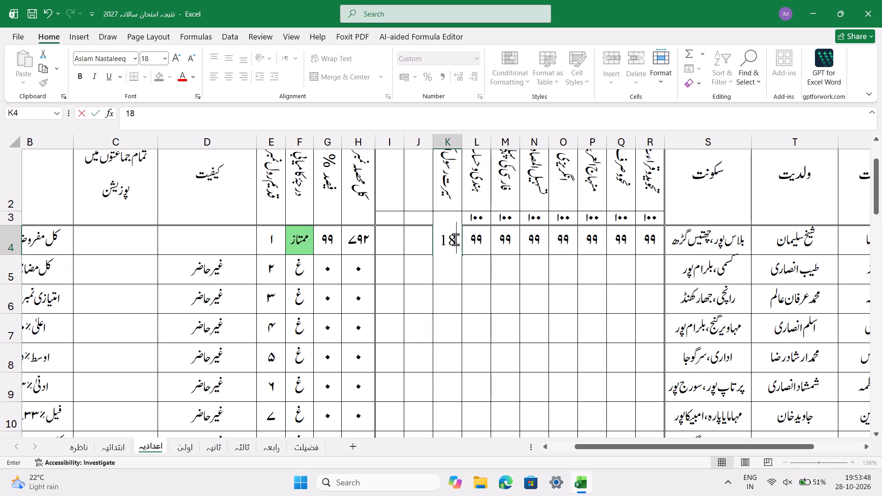
key("Right")
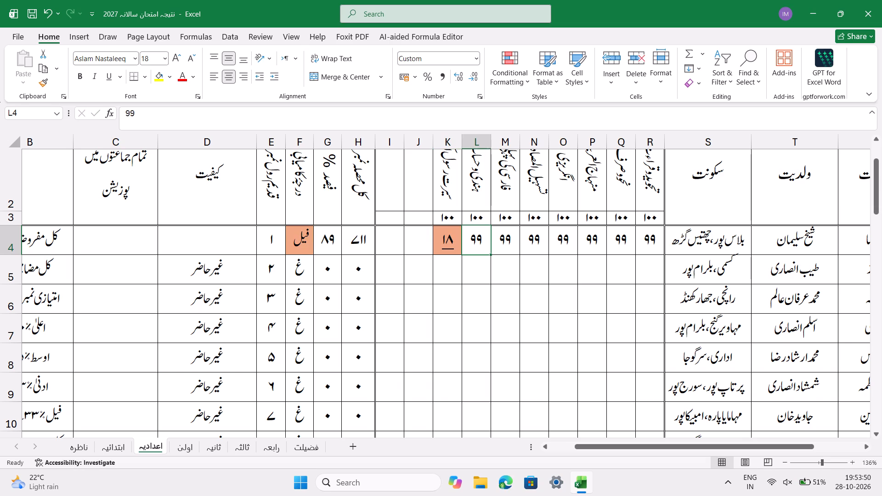
Set the maximum marks for column K's subject in cell K3 to 50.
left_click(452, 220)
type("50")
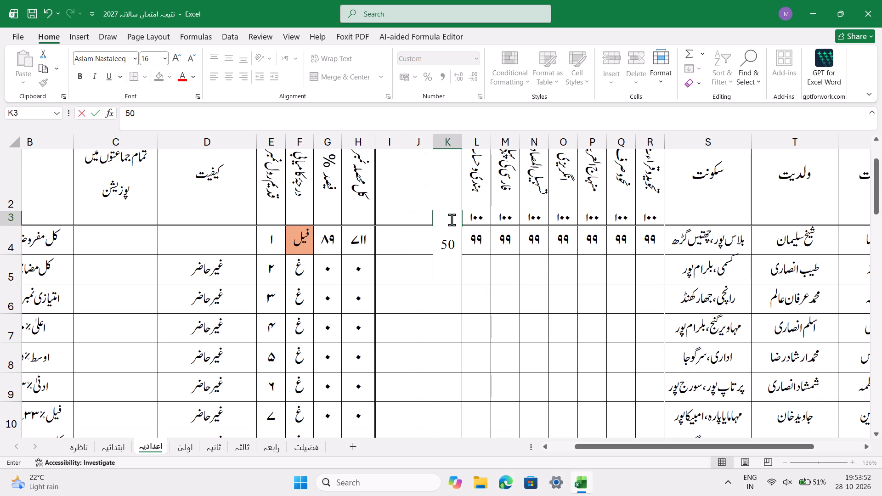
key("Return")
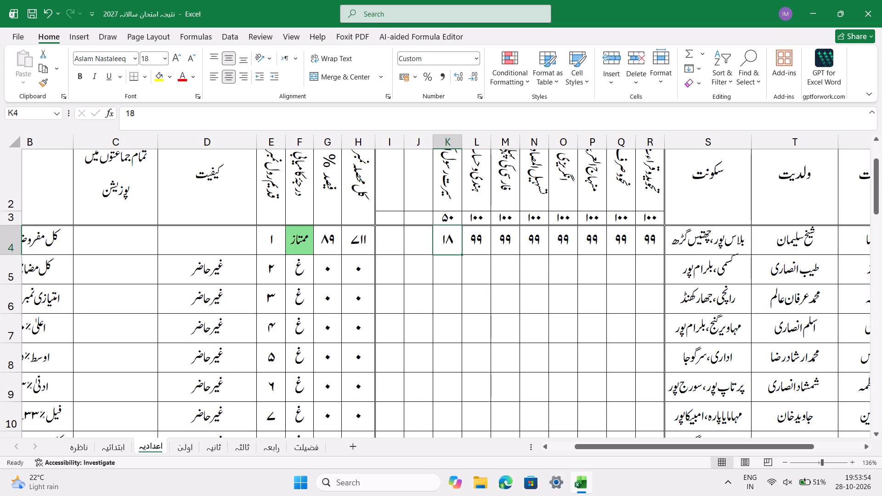
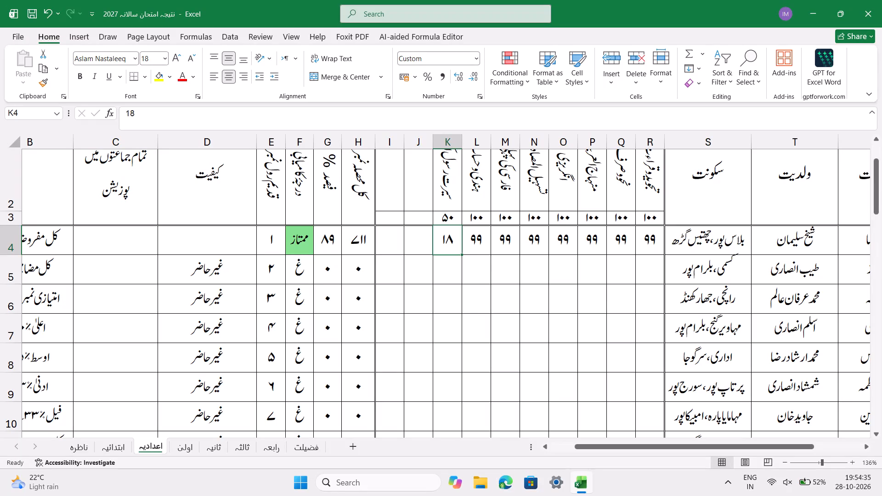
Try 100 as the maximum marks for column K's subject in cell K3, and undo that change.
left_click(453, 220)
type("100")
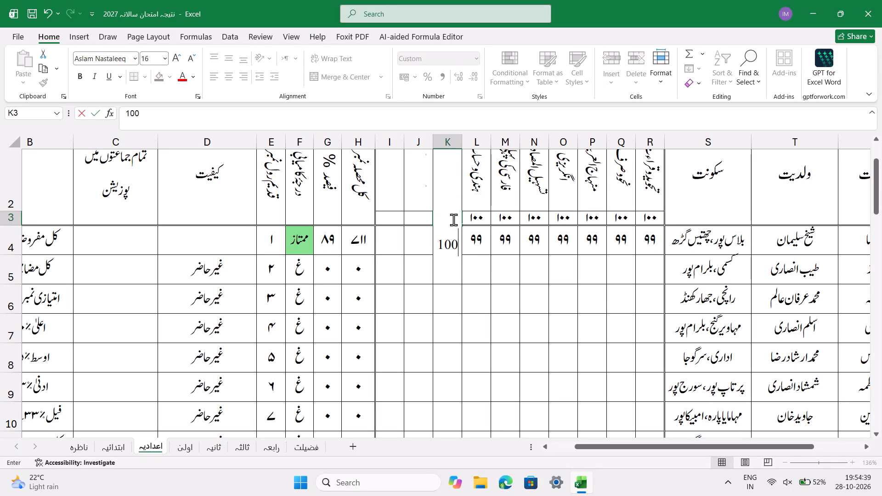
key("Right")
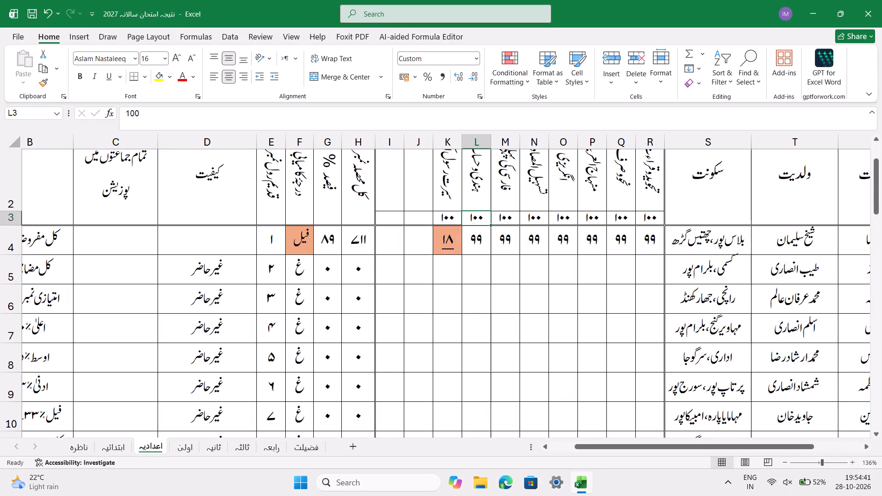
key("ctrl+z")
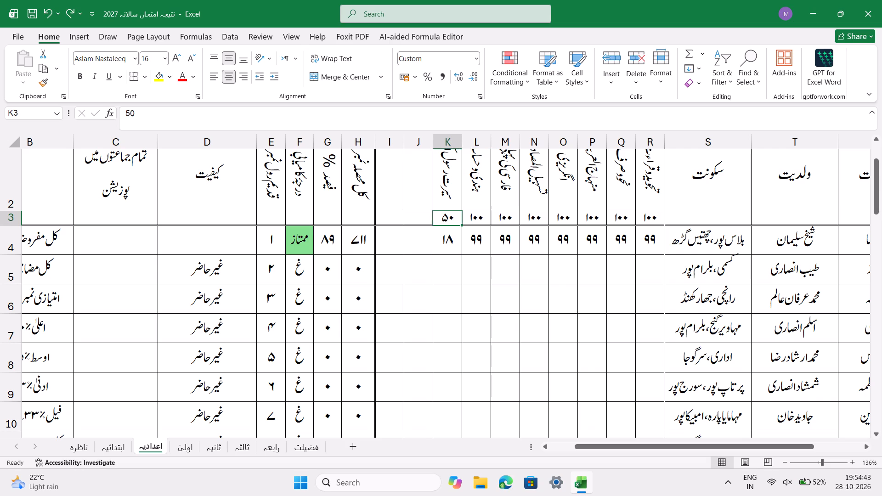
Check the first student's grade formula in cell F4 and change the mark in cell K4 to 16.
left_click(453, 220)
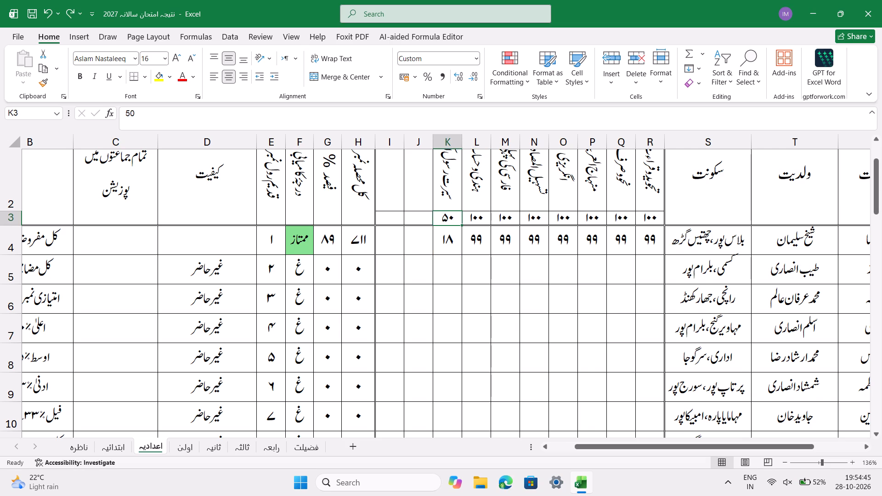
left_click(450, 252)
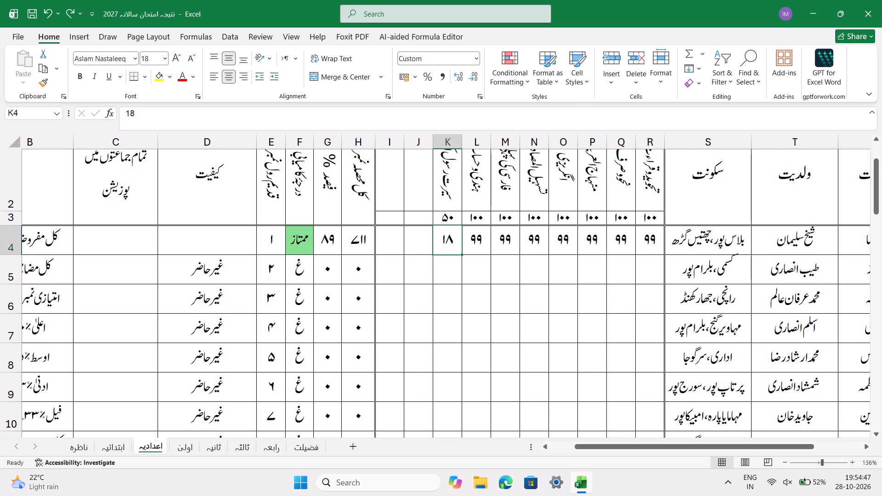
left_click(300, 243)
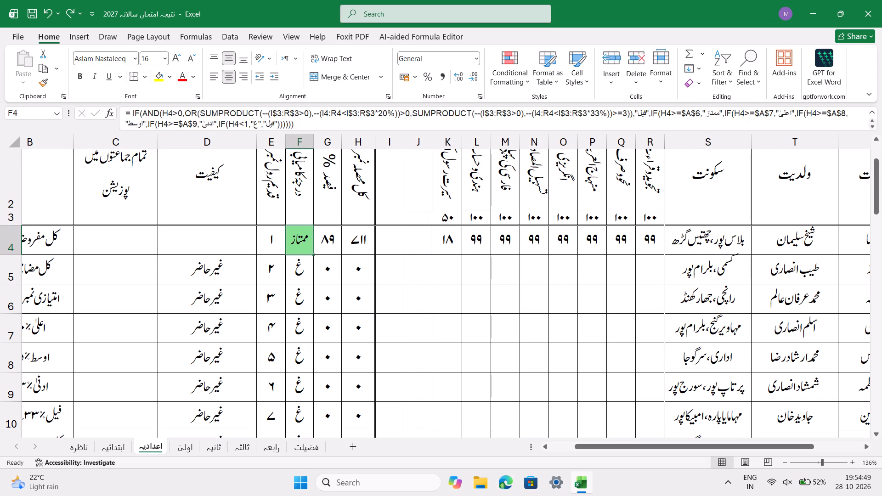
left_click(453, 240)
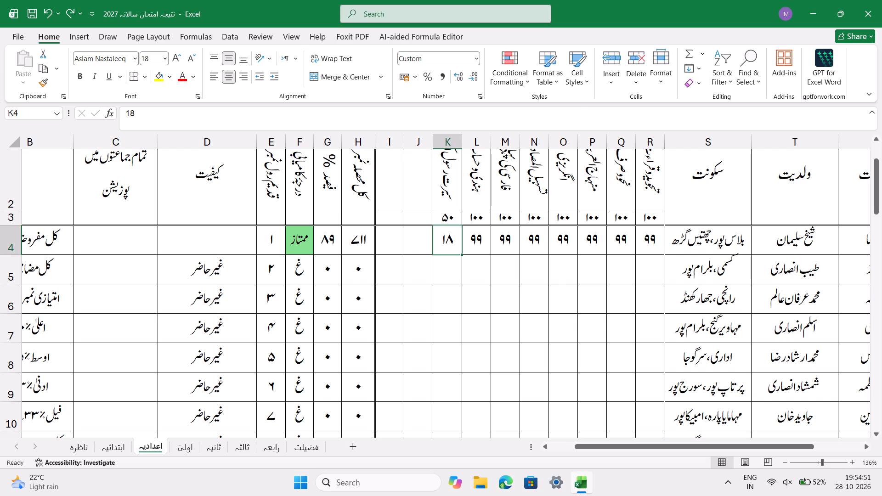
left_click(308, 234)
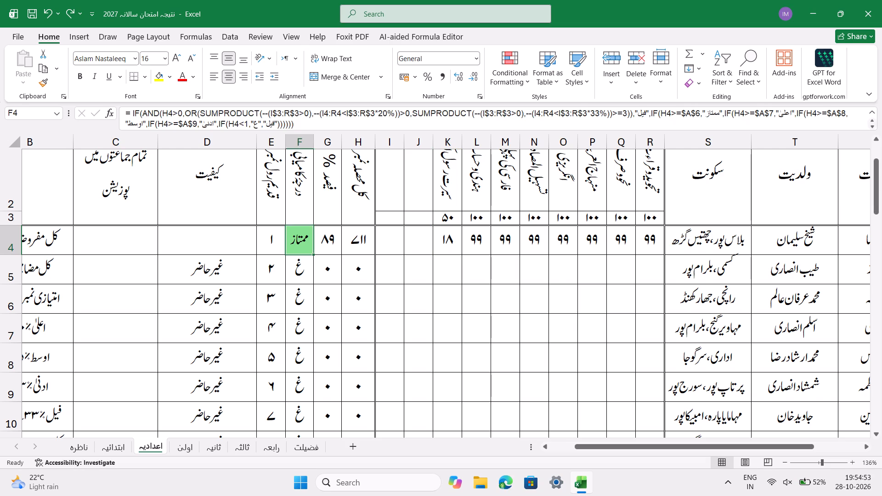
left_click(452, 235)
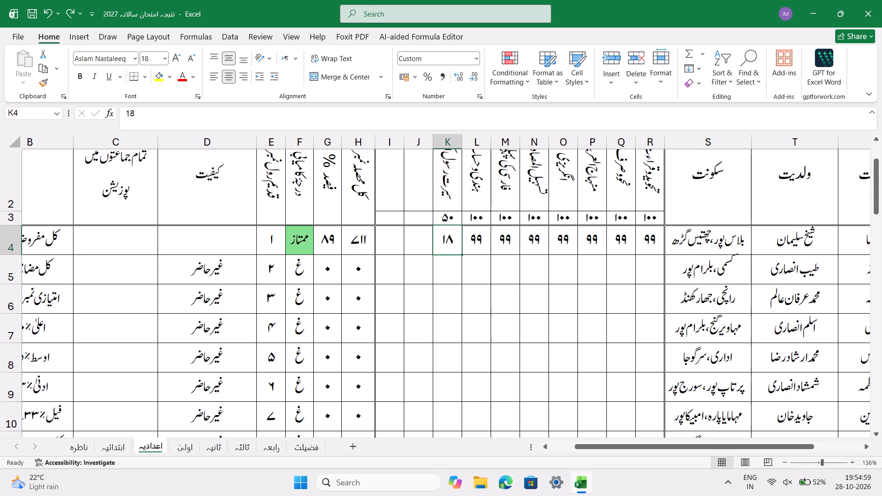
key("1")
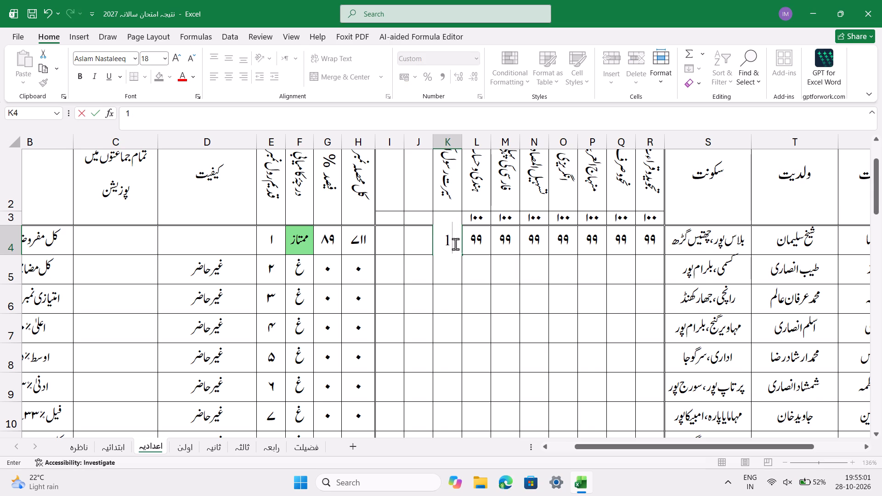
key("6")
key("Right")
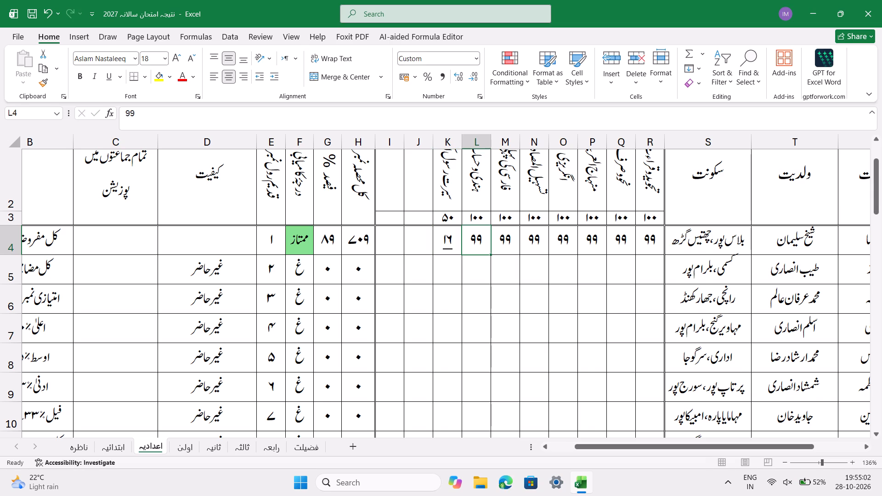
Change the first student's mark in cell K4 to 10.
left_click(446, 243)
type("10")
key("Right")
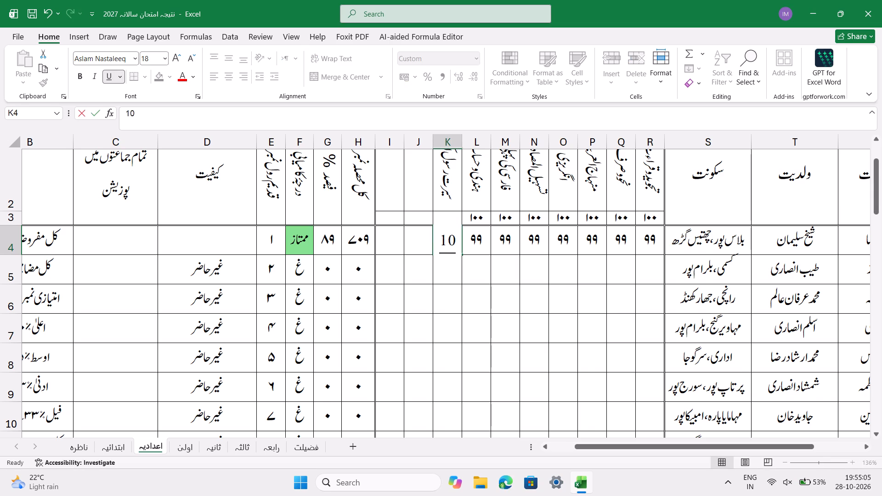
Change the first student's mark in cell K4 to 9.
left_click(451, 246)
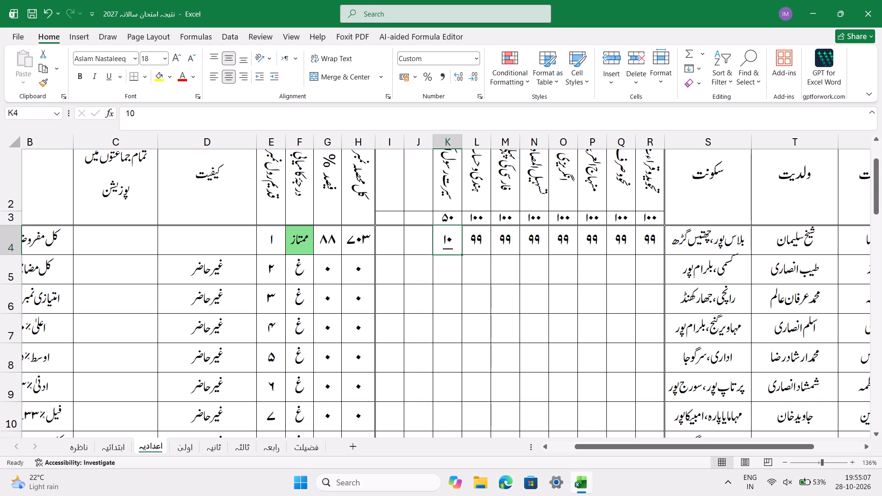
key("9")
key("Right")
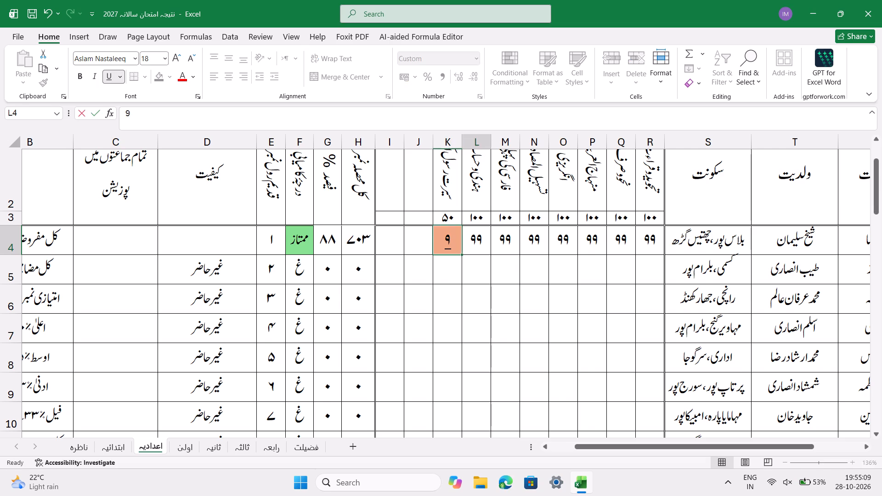
Set the first student's mark in cell K4 back to 10.
double_click(451, 246)
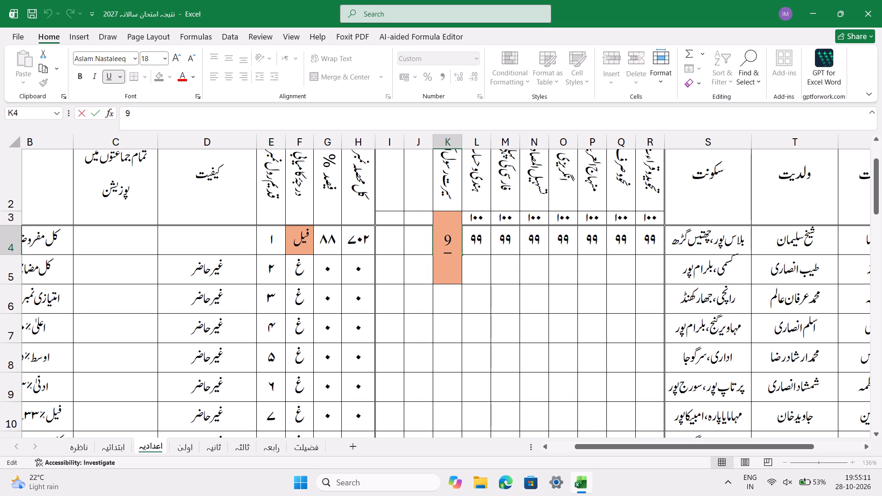
left_click(483, 260)
left_click(449, 238)
type("10")
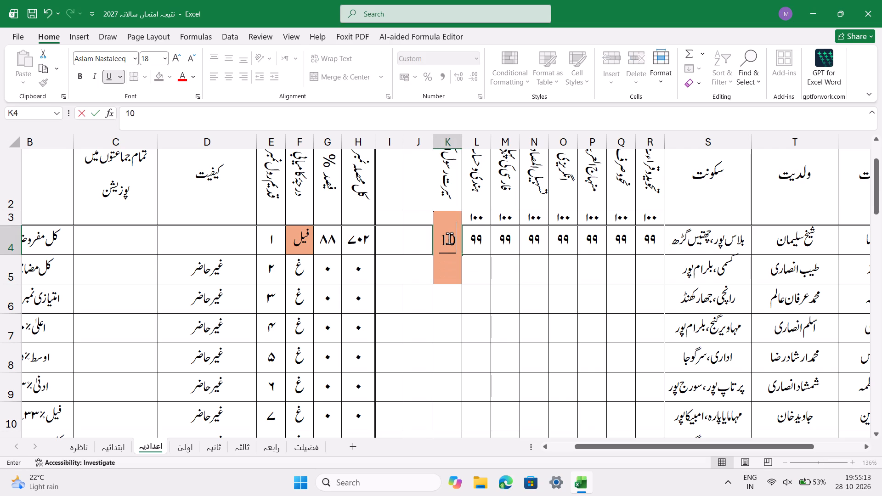
key("Return")
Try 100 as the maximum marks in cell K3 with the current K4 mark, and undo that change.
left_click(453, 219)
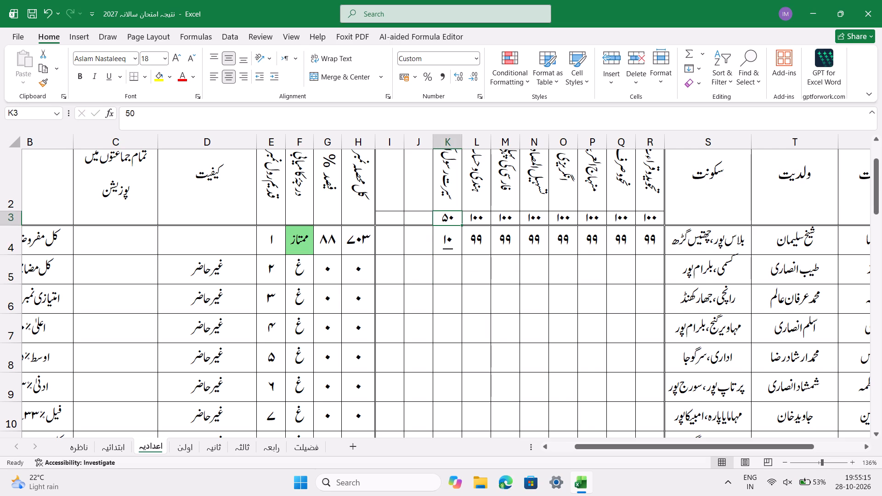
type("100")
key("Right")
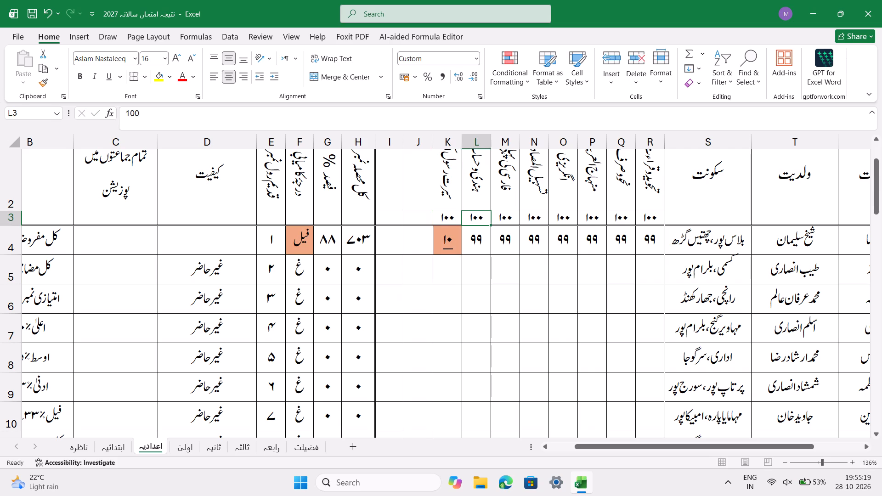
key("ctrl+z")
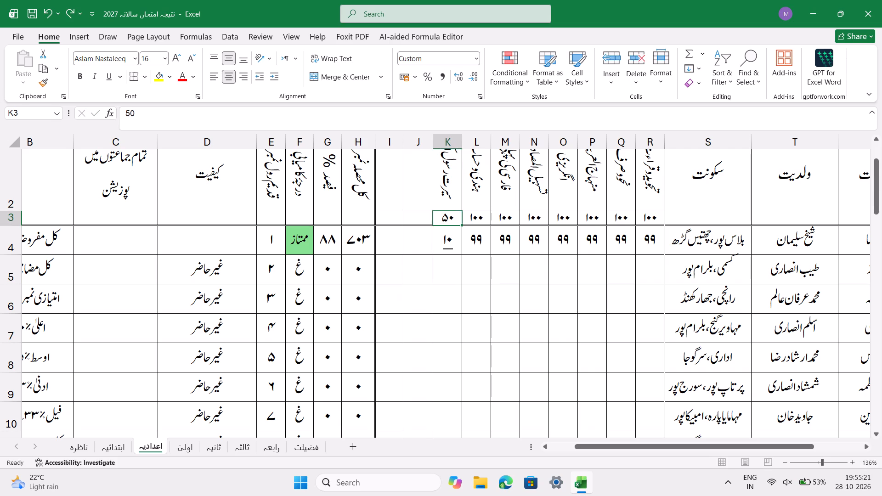
Review the first student's marks and grade in row 4 alongside the total marks and grade thresholds in columns A and B.
left_click(484, 287)
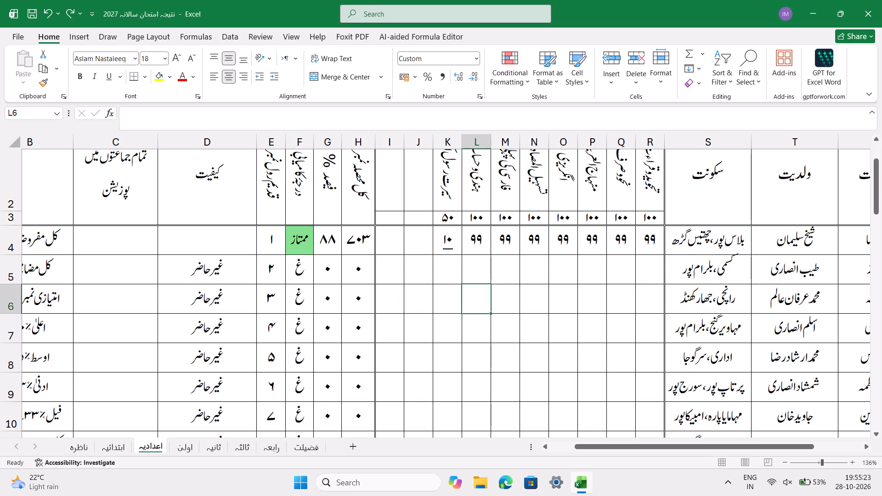
scroll(455, 250, "up", 1)
scroll(455, 250, "right", 1)
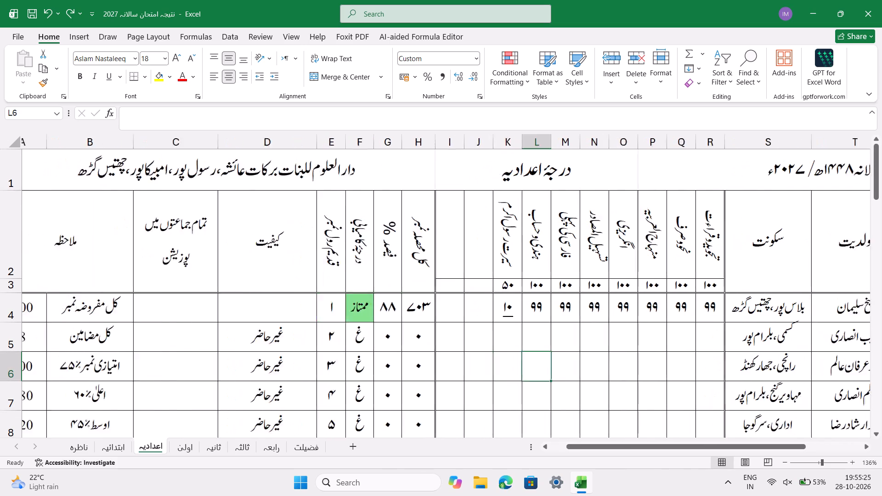
scroll(455, 250, "right", 1)
scroll(455, 250, "left", 1)
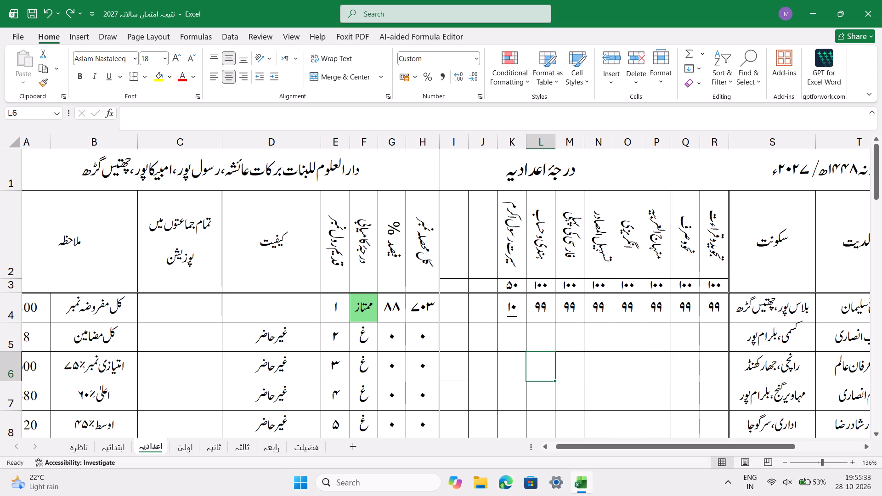
left_click(509, 313)
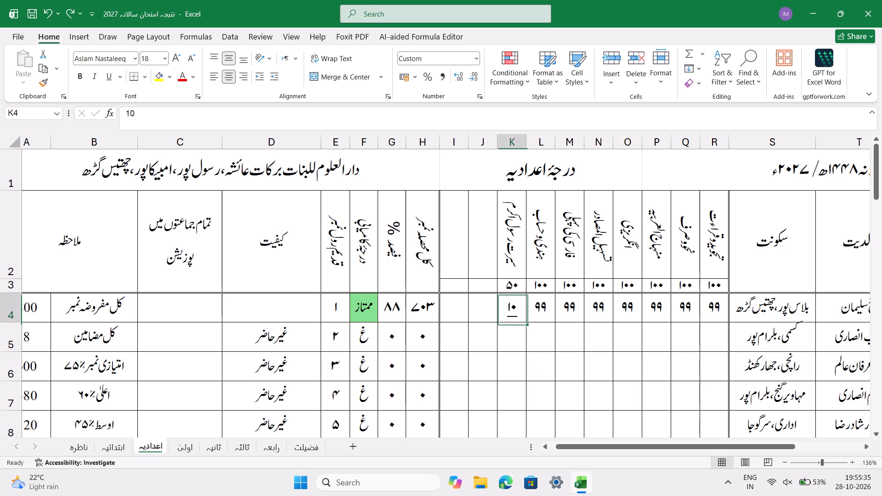
scroll(509, 313, "left", 1)
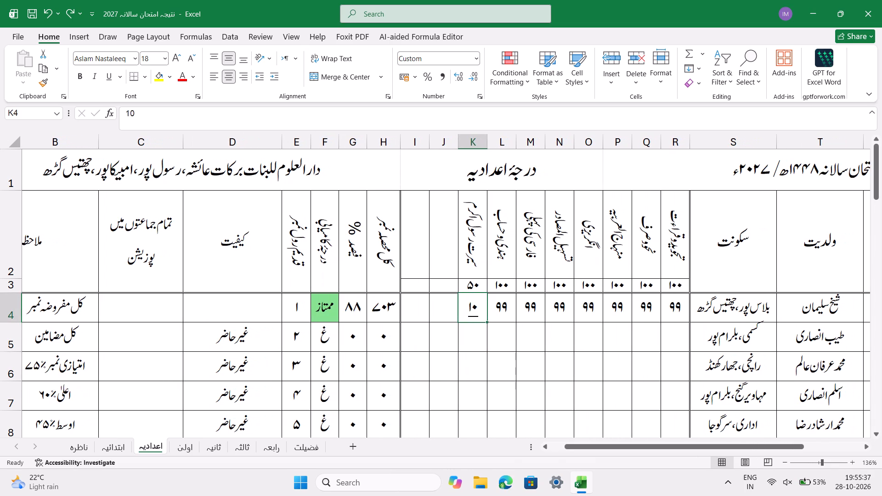
scroll(509, 313, "right", 1)
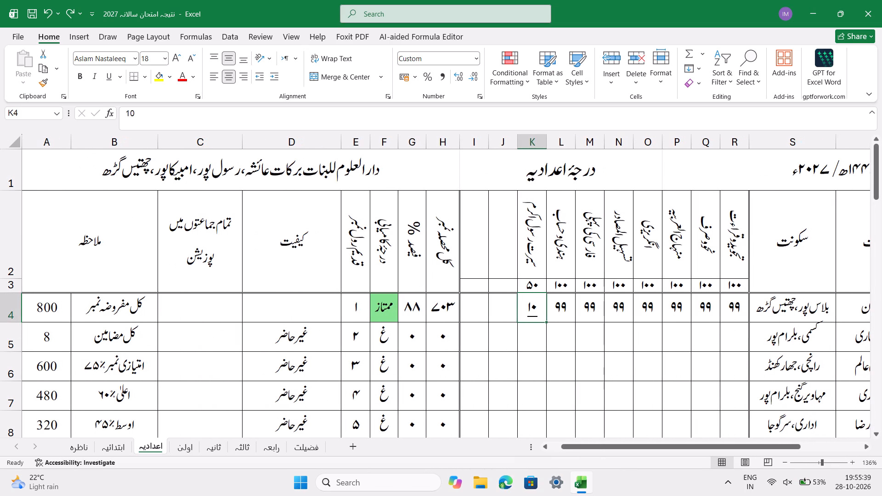
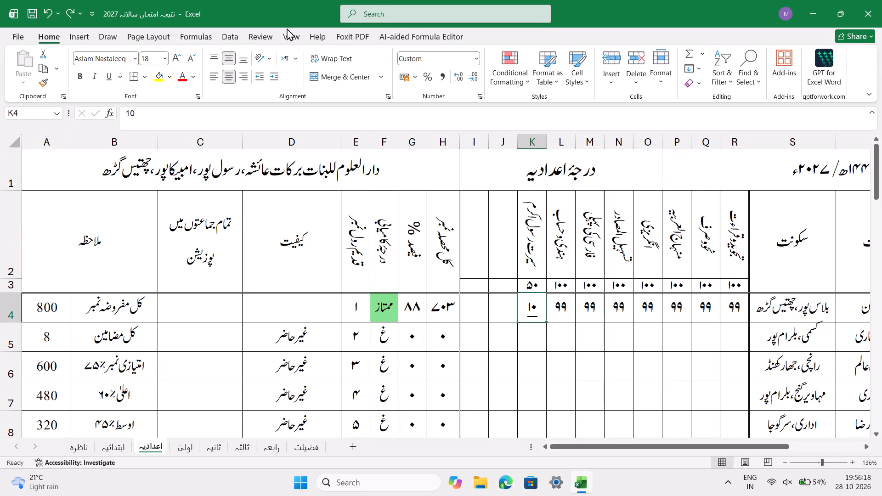
Examine the formula of the underline conditional formatting rule applied to the marks range I4:R35, and close the rules without saving any edit.
left_click(529, 82)
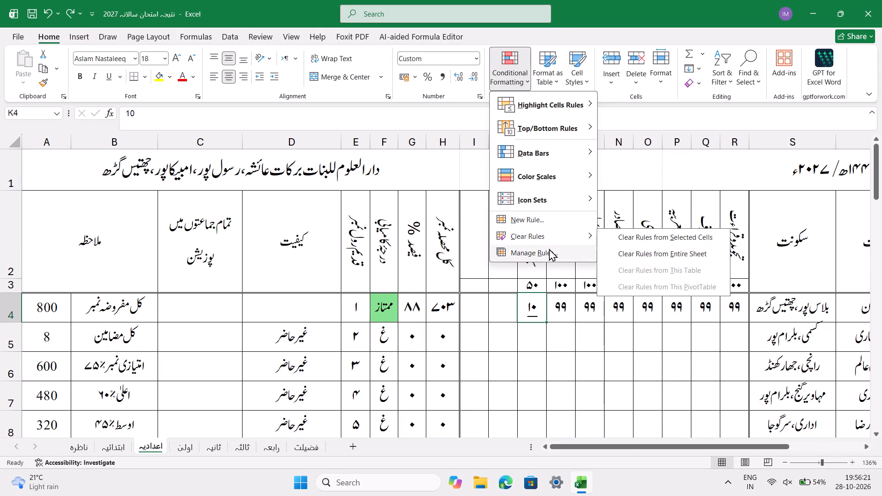
left_click(549, 248)
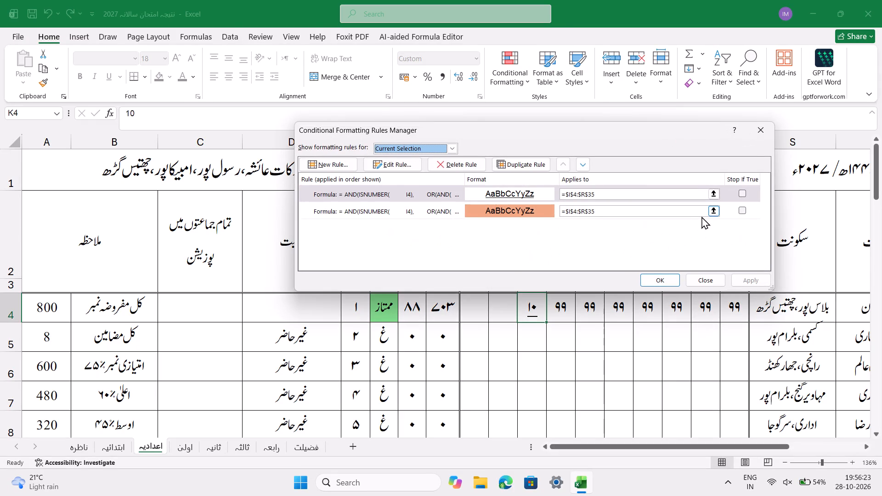
left_click(405, 195)
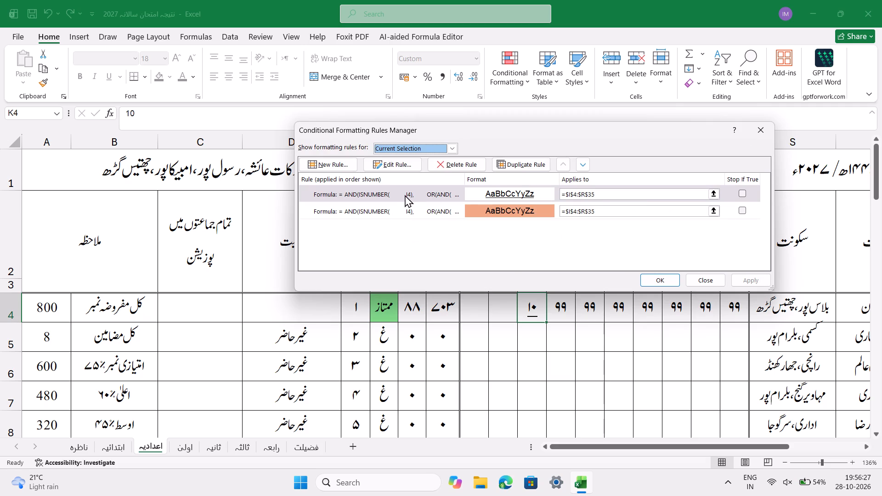
left_click(403, 164)
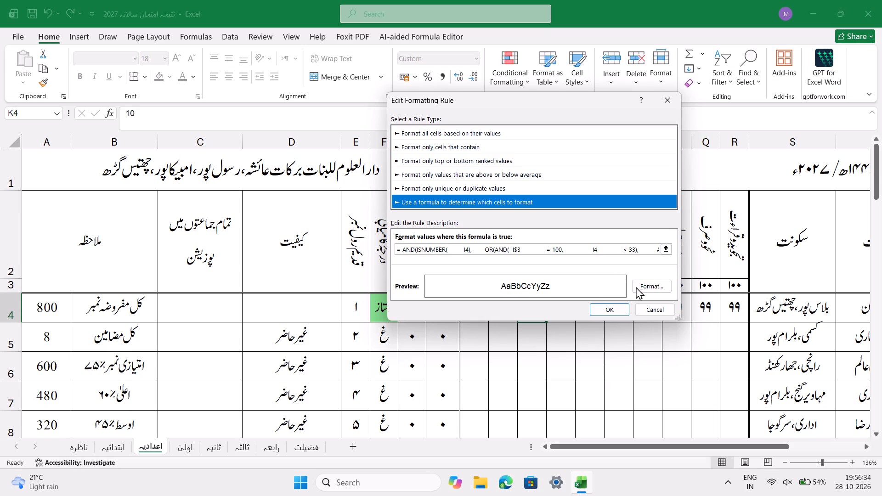
left_click(571, 248)
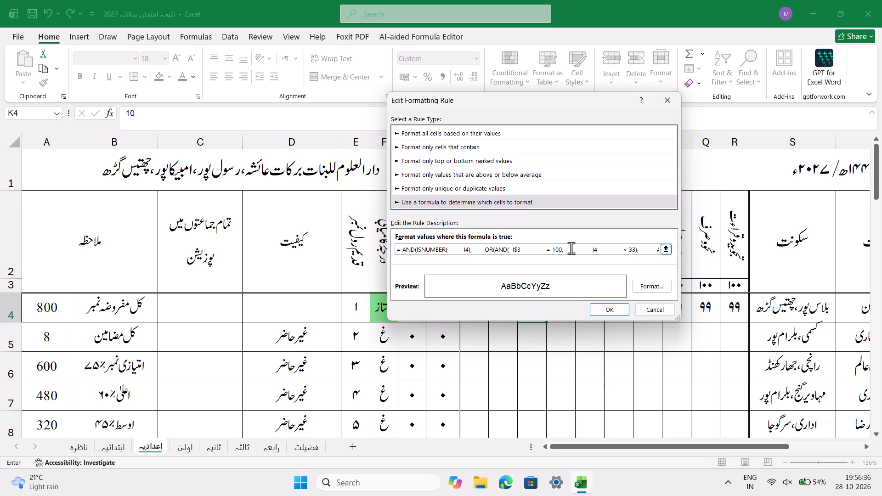
left_click(664, 249)
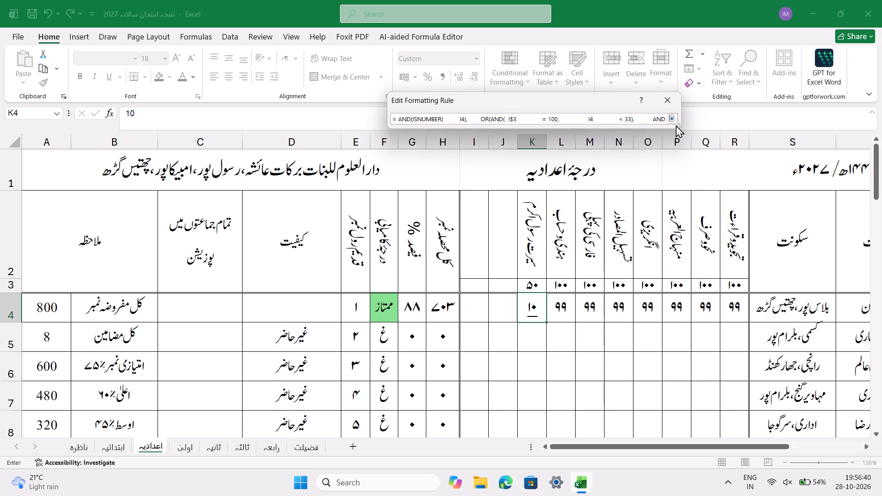
left_click(673, 121)
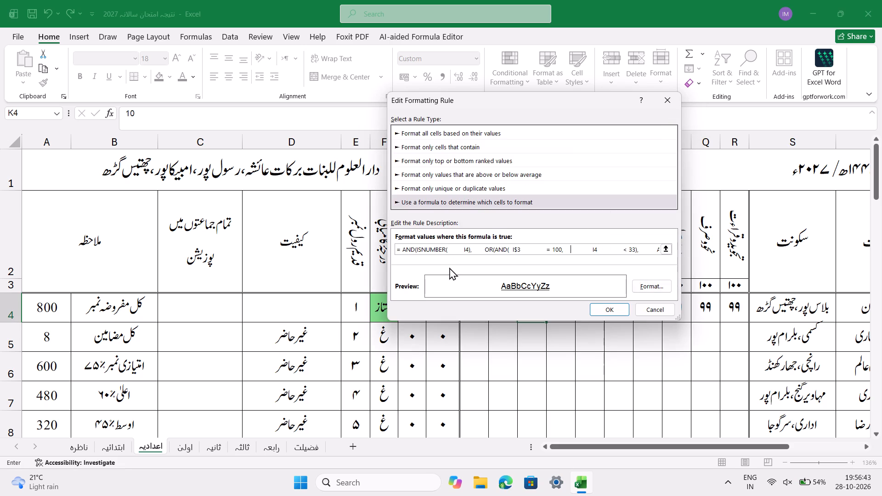
scroll(614, 247, "left", 2)
left_click(615, 248)
key("Right")
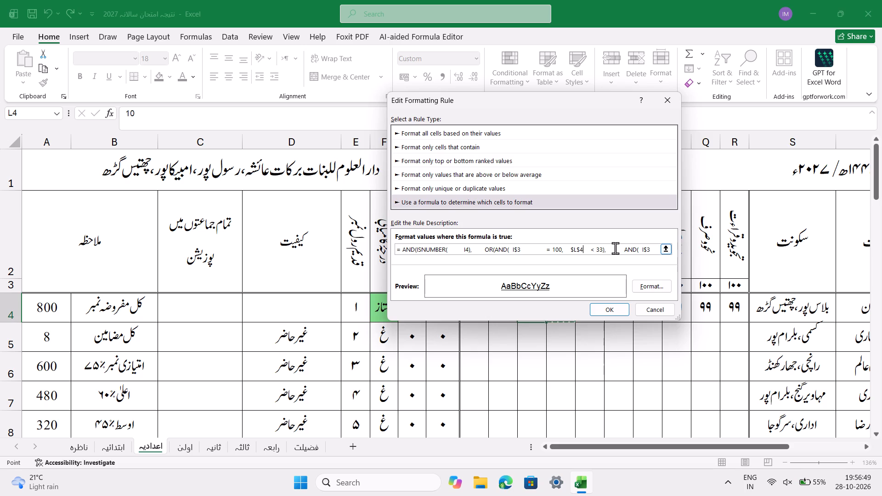
key("ctrl+z")
left_click(633, 248)
left_click(667, 246)
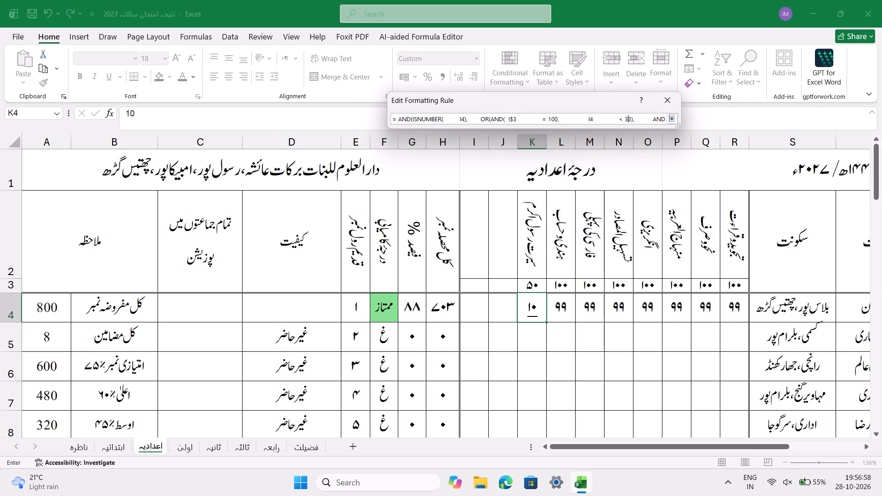
left_click(673, 117)
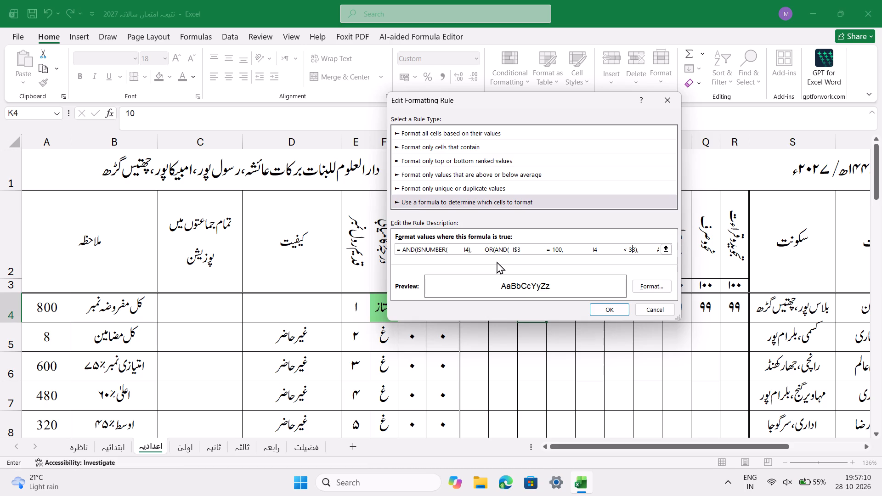
left_click(660, 314)
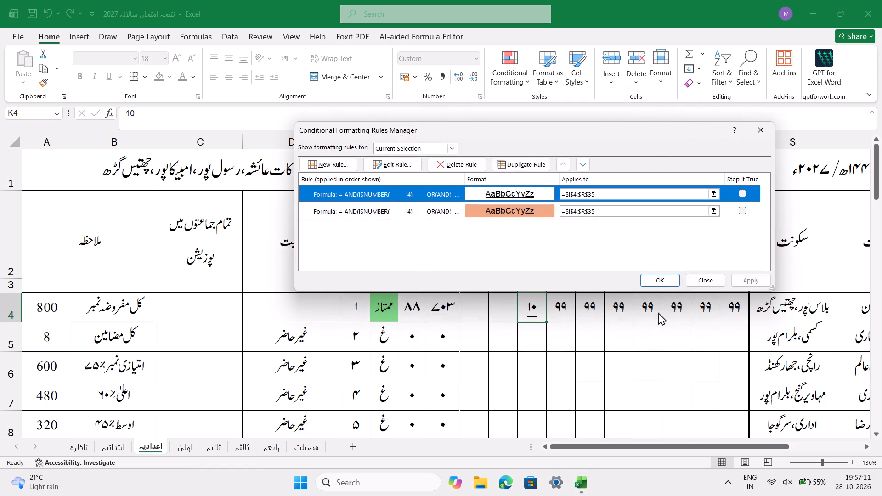
left_click(711, 280)
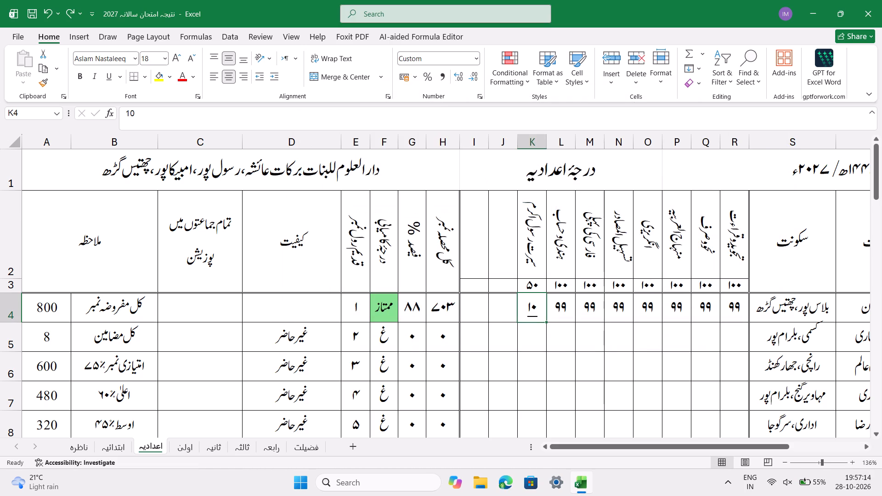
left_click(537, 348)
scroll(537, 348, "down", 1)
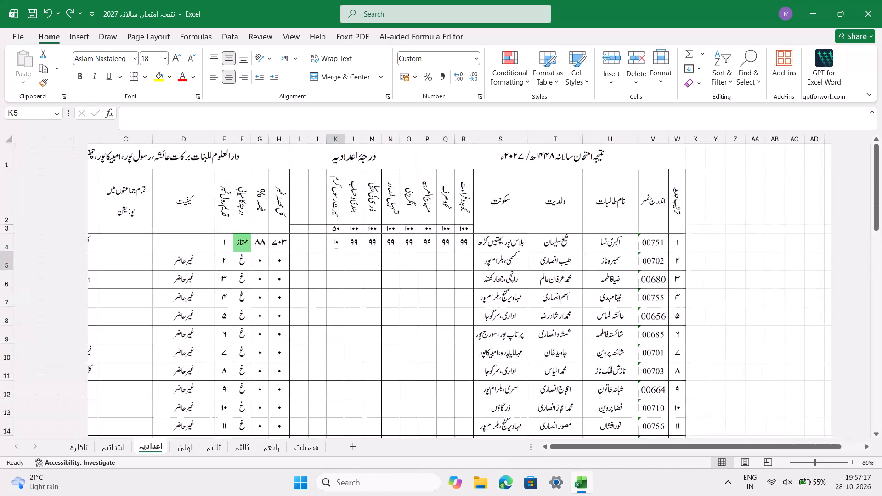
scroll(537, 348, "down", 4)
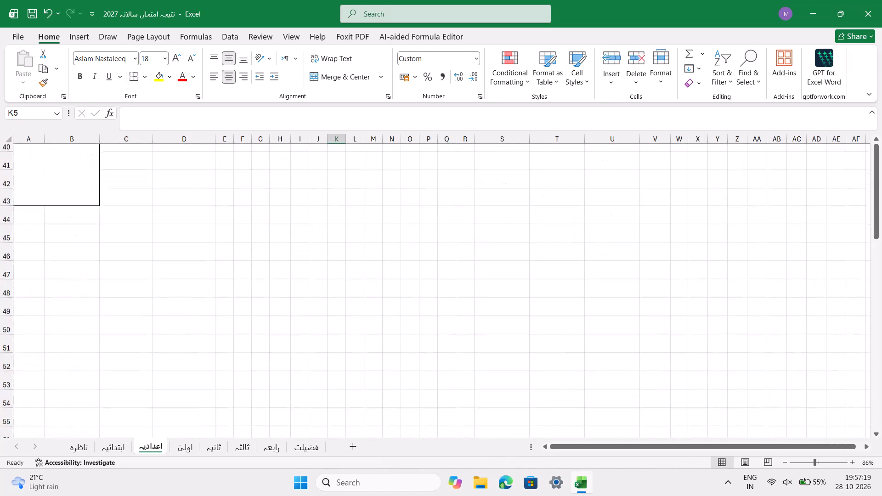
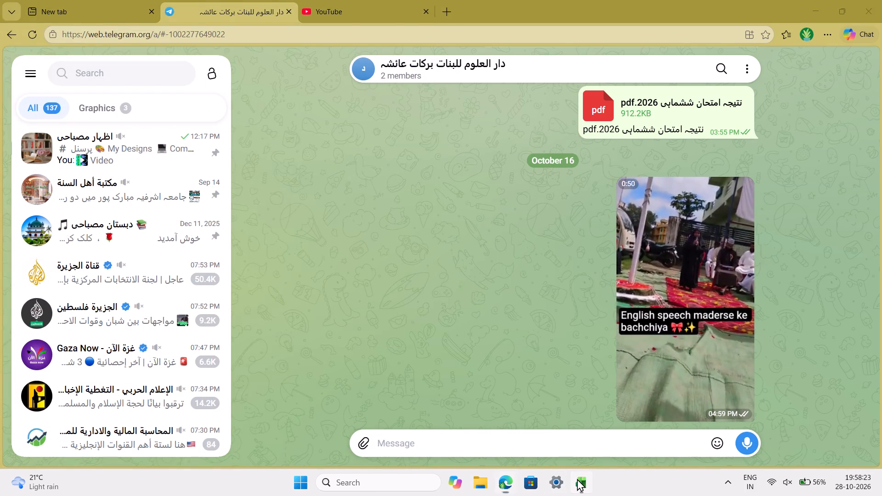
left_click(871, 2)
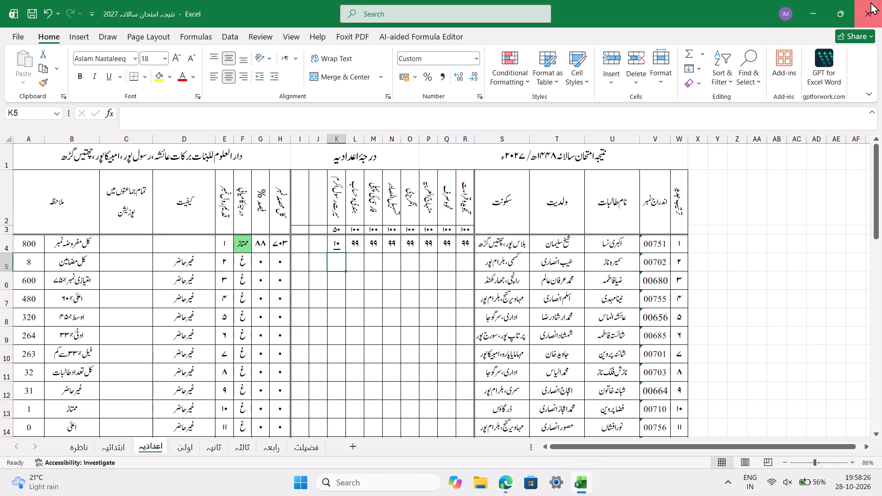
left_click(539, 322)
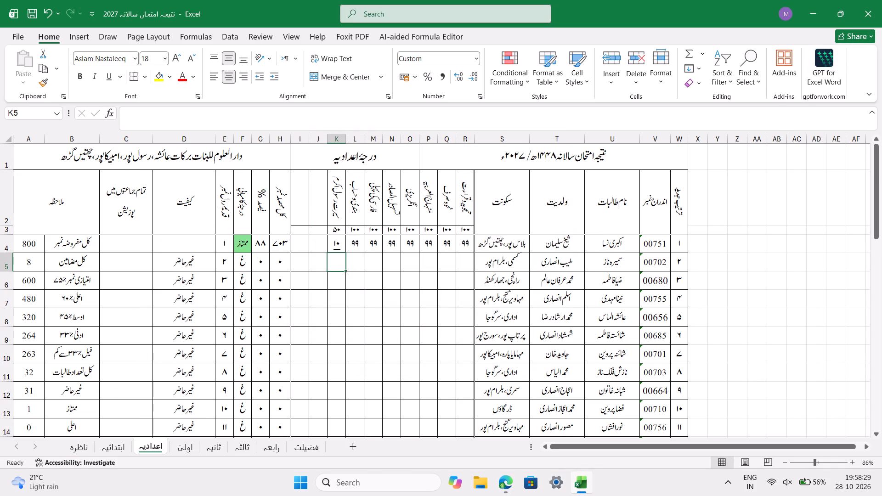
left_click(395, 299)
left_click(871, 10)
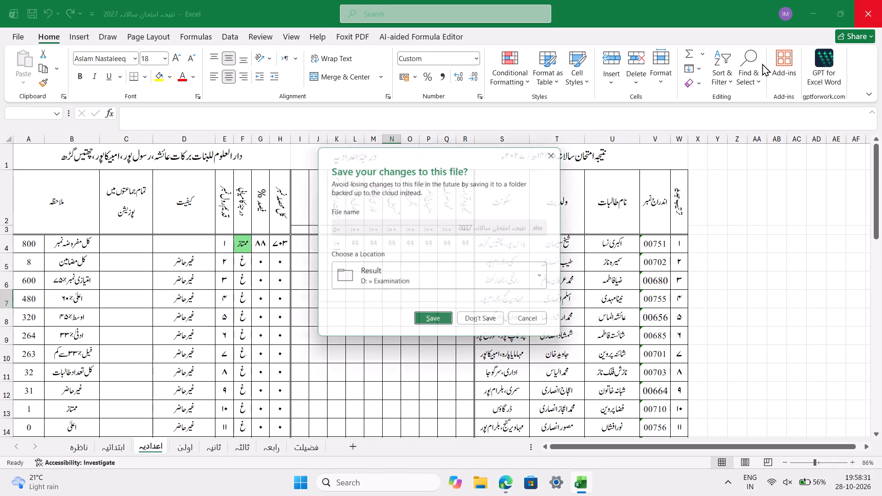
left_click(483, 322)
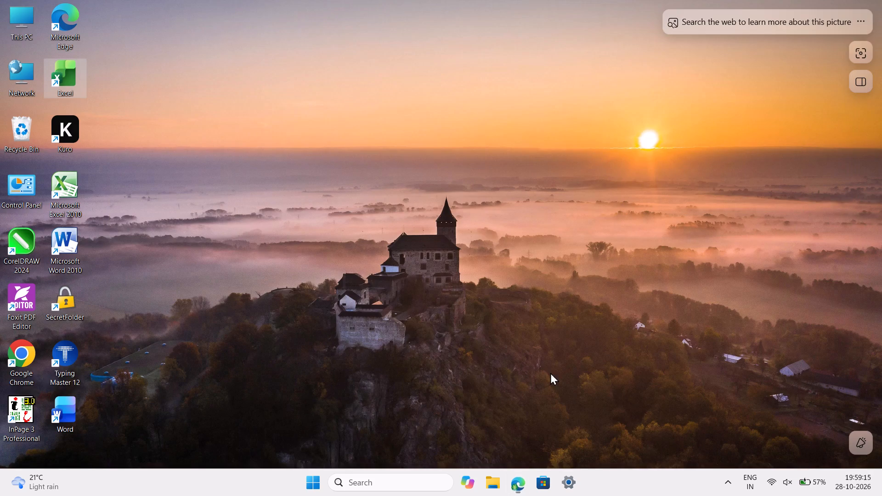
In File Explorer, delete the "Pictures - Shortcut" item from the Videos folder.
double_click(485, 476)
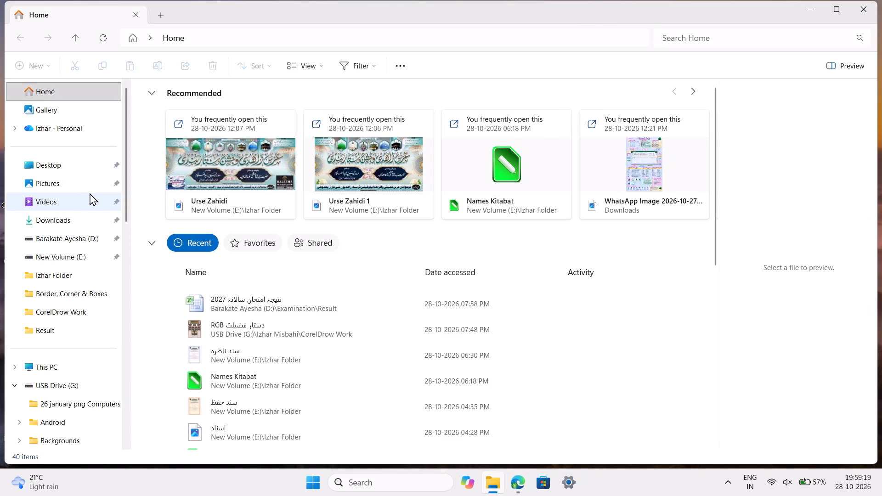
left_click(90, 192)
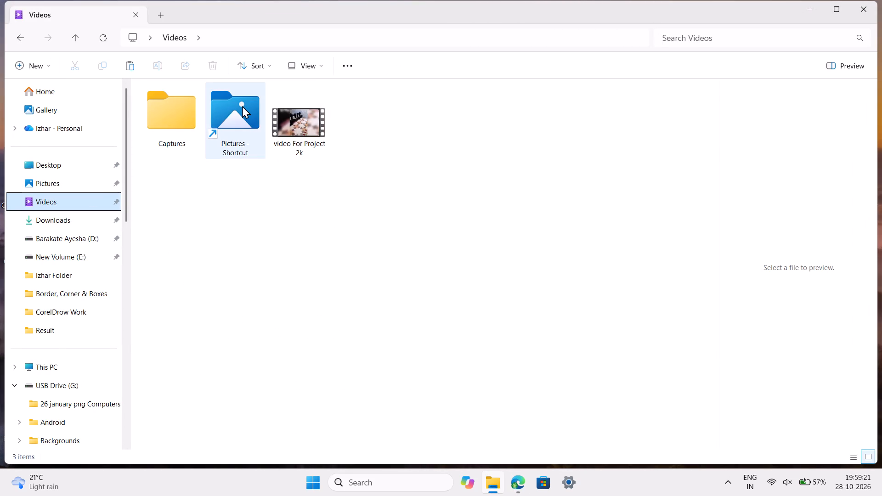
left_click(235, 111)
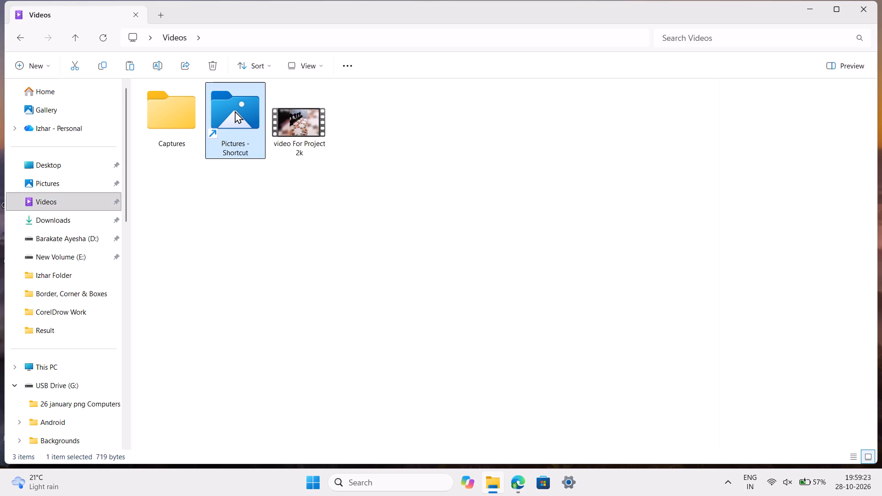
key("Delete")
Check the contents of the Captures folder inside Videos.
double_click(170, 116)
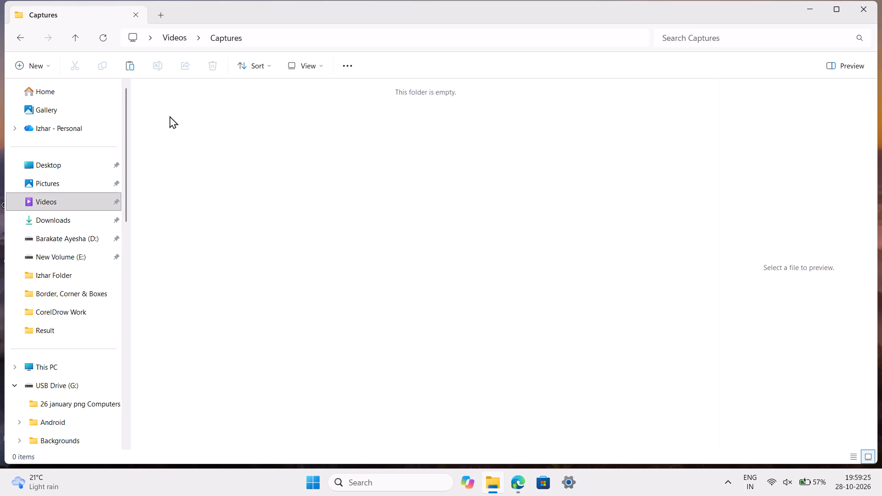
Open the video 63k_views_27k_reactions_repost_not_allow_don_t_do_it_a from the Downloads folder in Media Player.
left_click(78, 206)
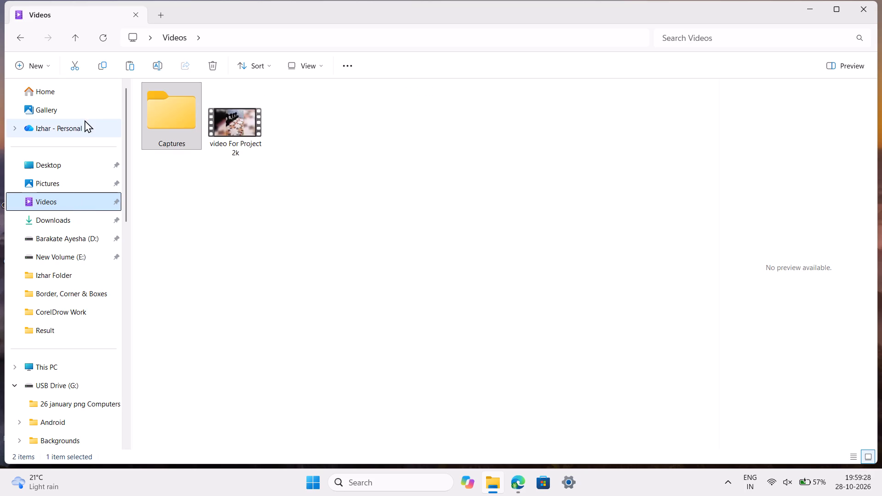
left_click(73, 228)
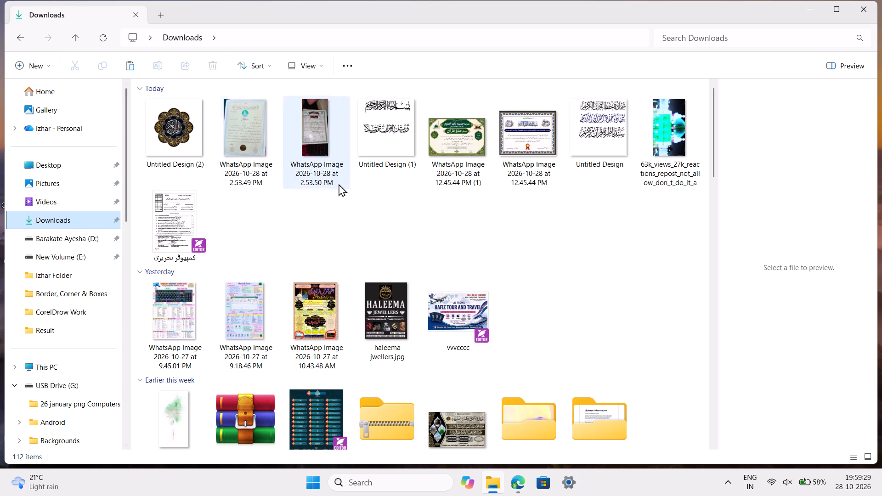
left_click(692, 149)
right_click(692, 149)
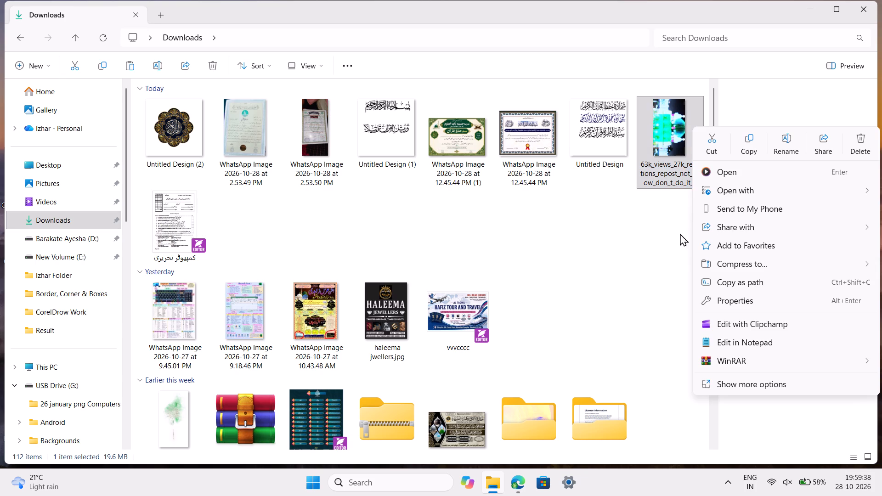
double_click(656, 122)
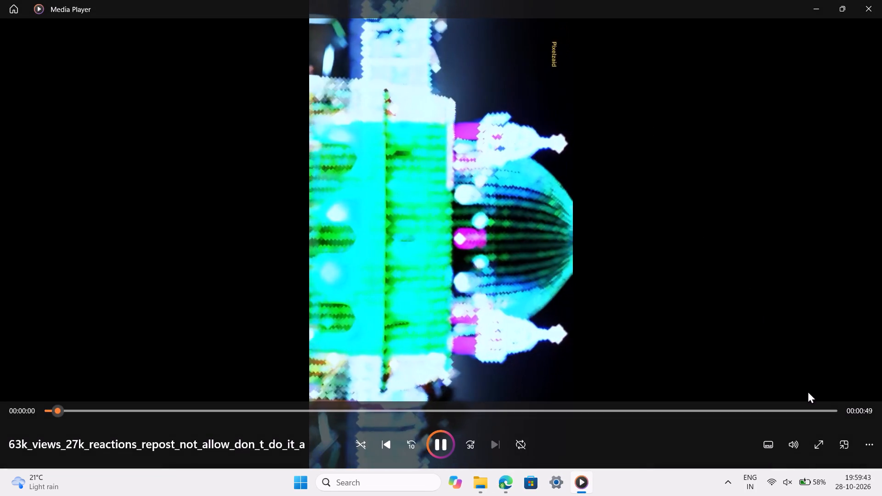
Rotate the playing video by three quarter turns so that the illuminated building stands upright.
left_click(870, 442)
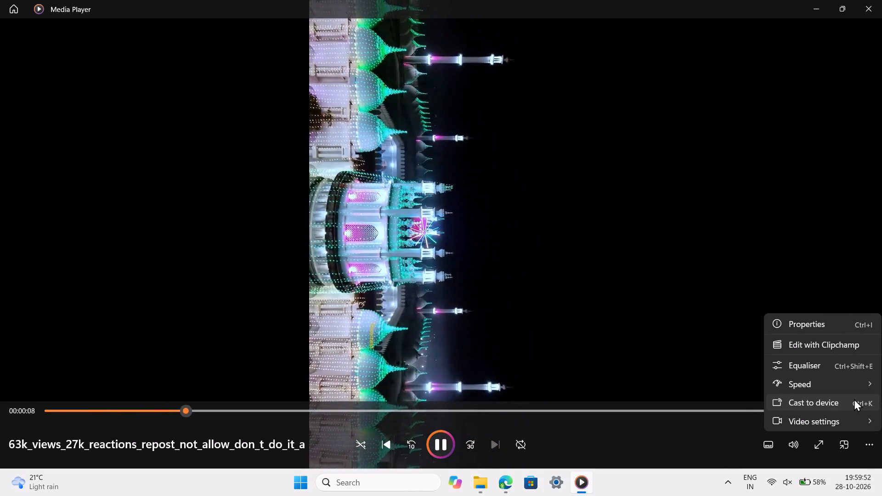
left_click(849, 419)
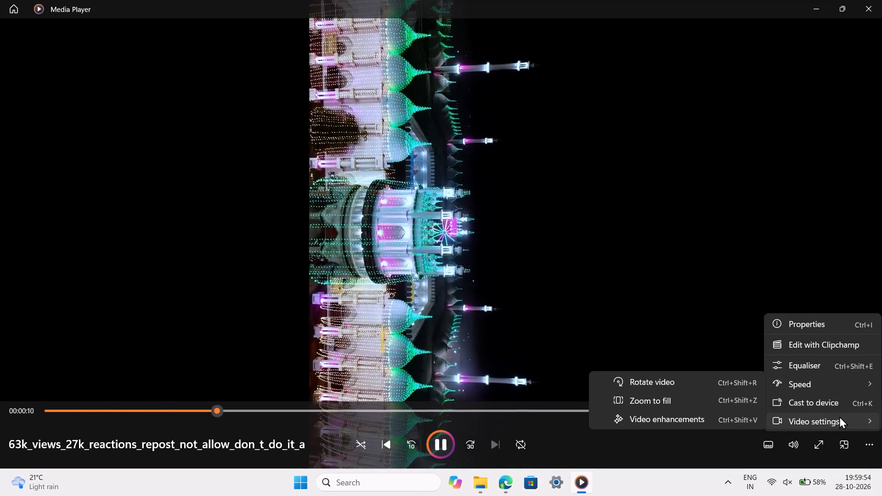
left_click(726, 385)
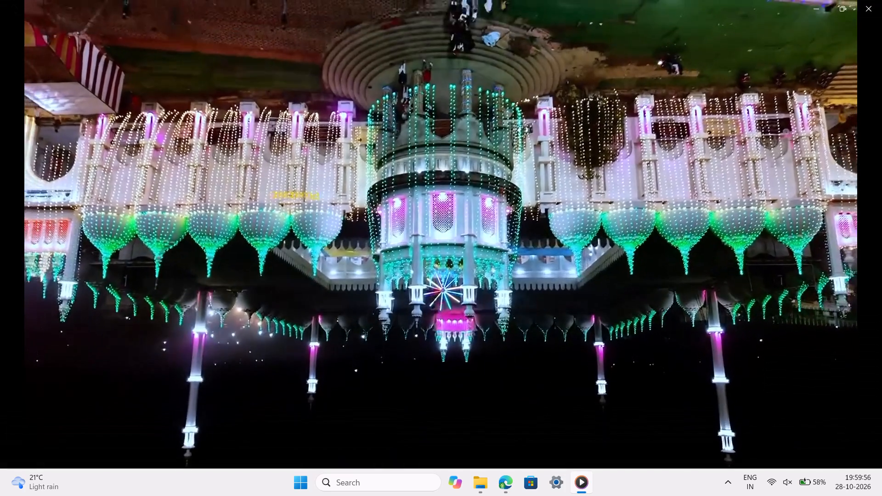
left_click(871, 441)
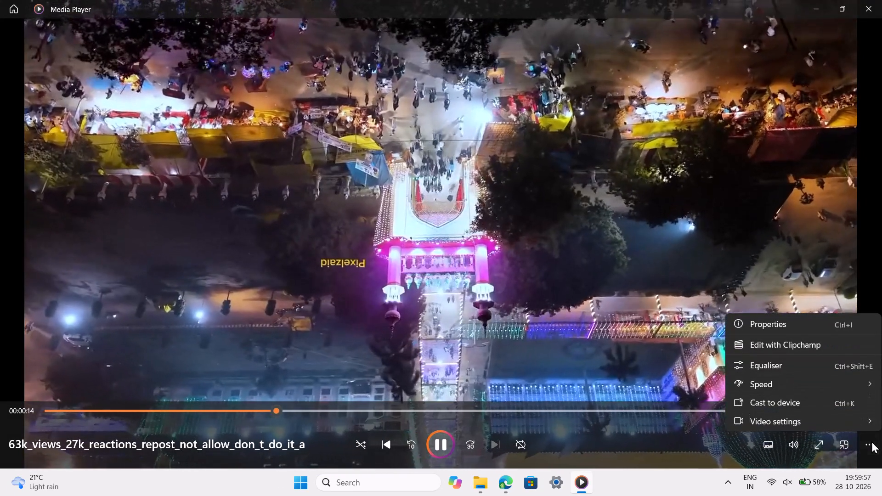
left_click(813, 416)
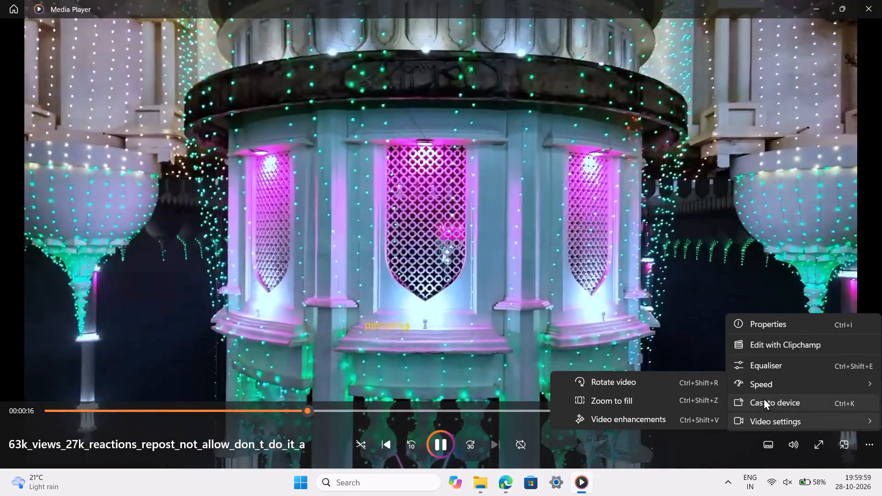
left_click(700, 385)
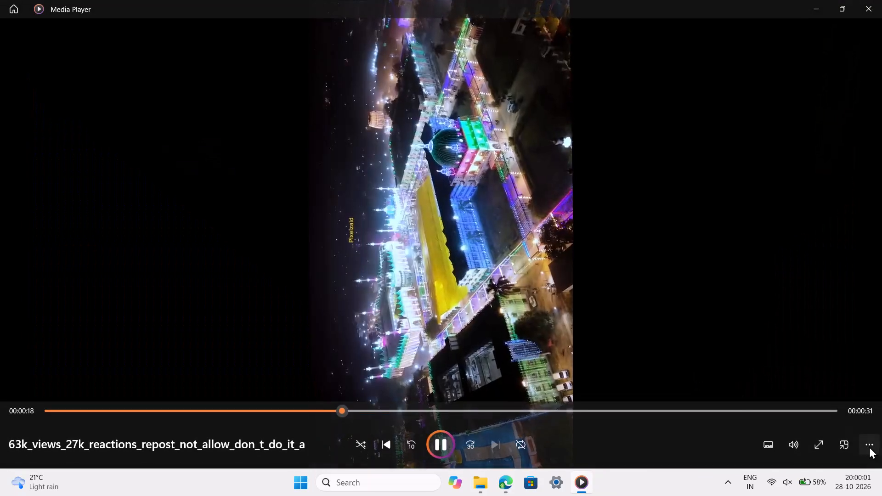
left_click(870, 446)
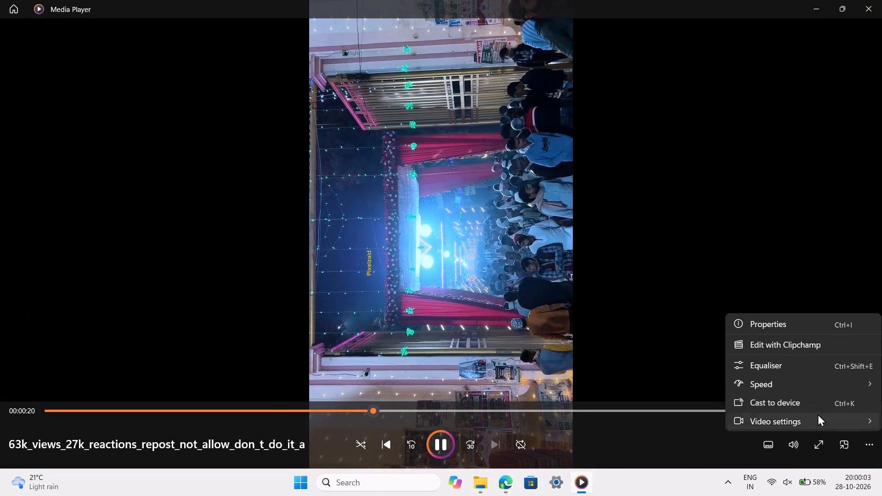
left_click(820, 417)
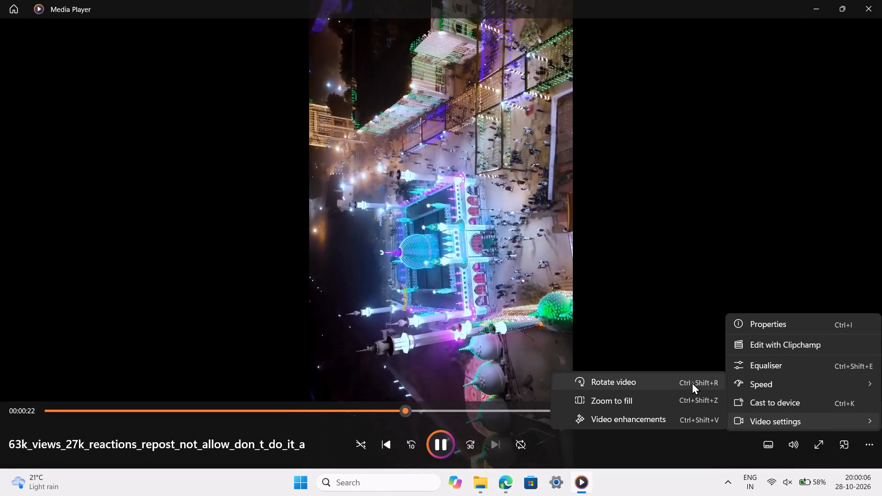
left_click(692, 382)
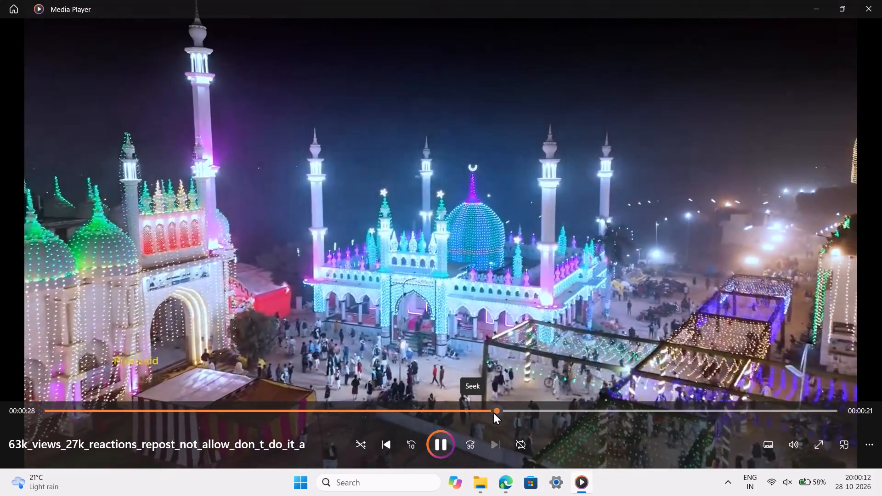
Replay the rotated video from the beginning, watch it through, and close the player.
left_click_drag(497, 414, 0, 380)
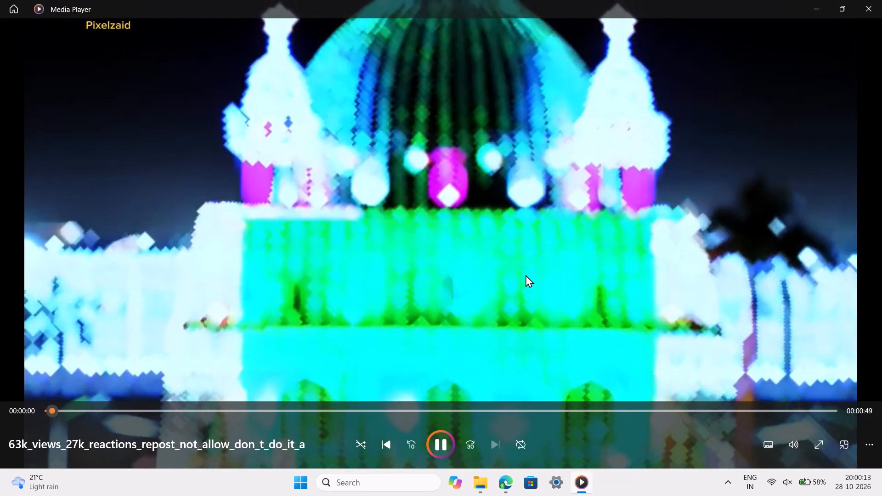
left_click(526, 275)
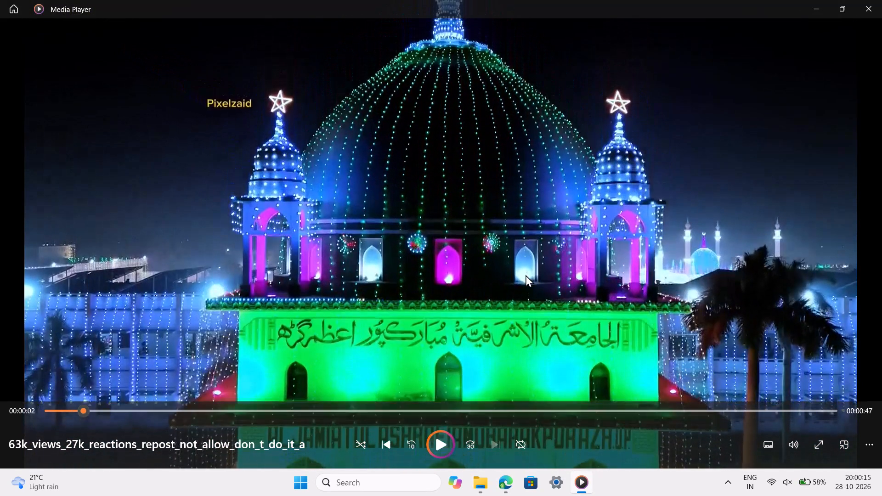
left_click(526, 275)
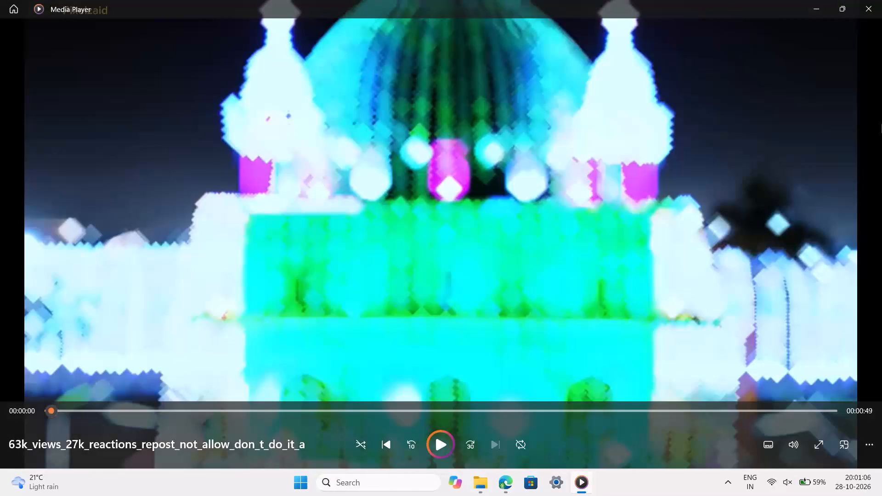
left_click(876, 4)
Refresh the Downloads folder and bring up the available file actions for the 63k_views video.
left_click(636, 247)
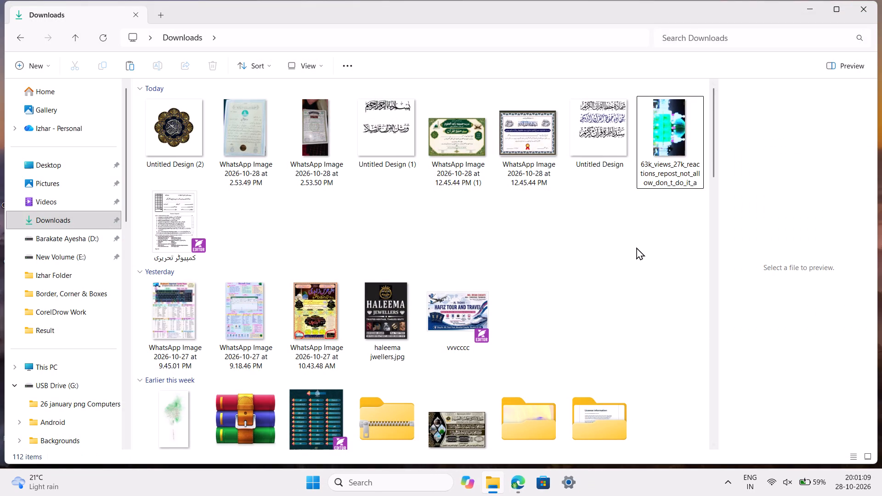
left_click(104, 37)
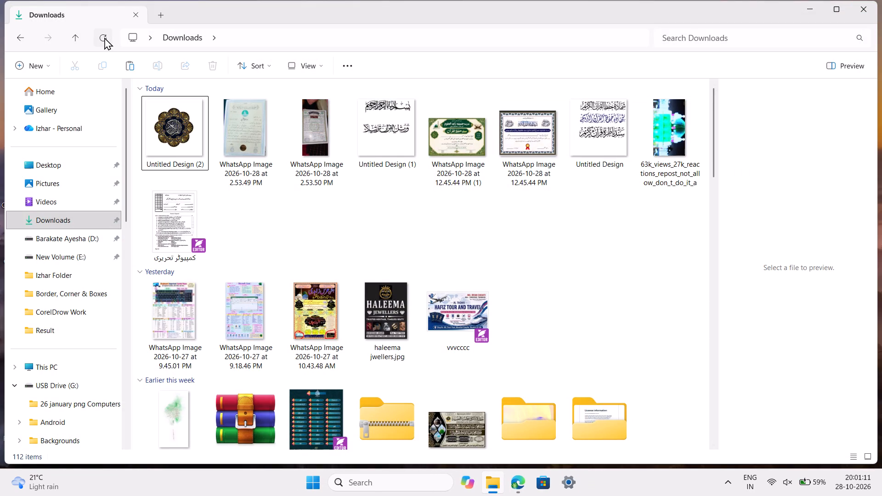
left_click(676, 172)
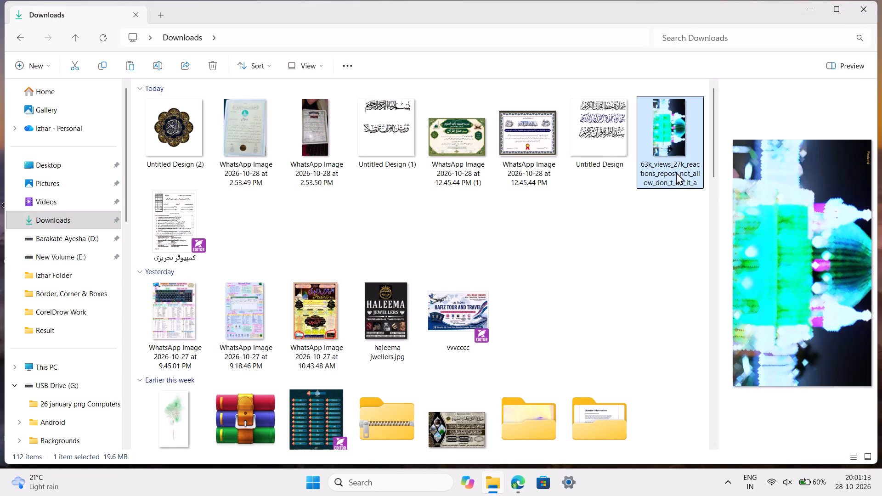
right_click(676, 172)
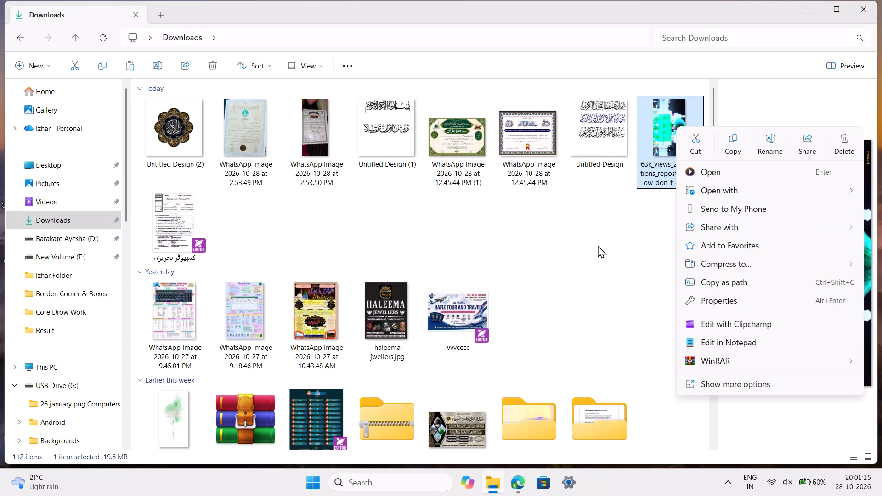